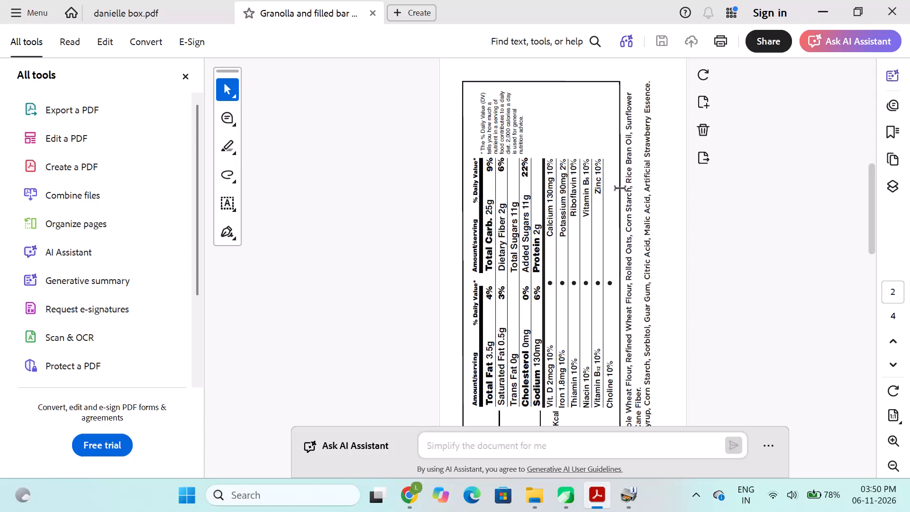
Switch to File Explorer and open the CorelDRAW file DATE PASTE NOV from the DATE PASTE folder.
drag(808, 6, 803, 5)
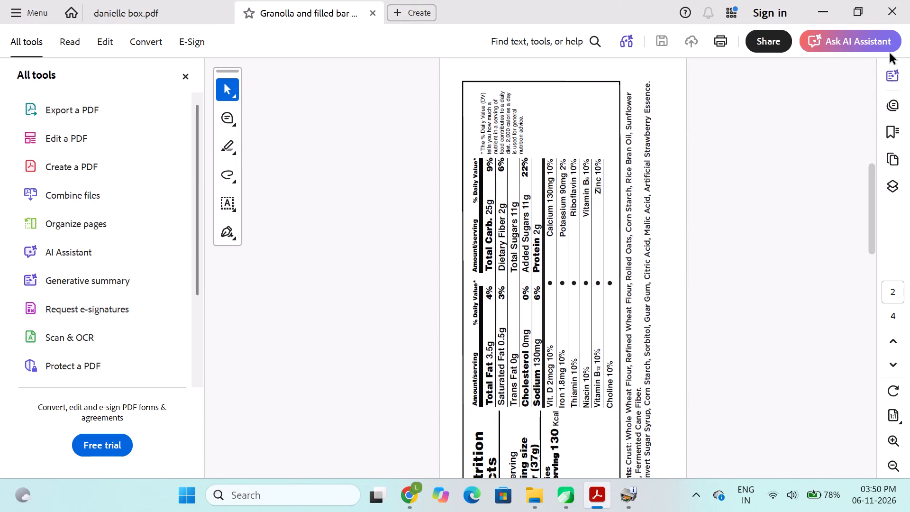
click(833, 10)
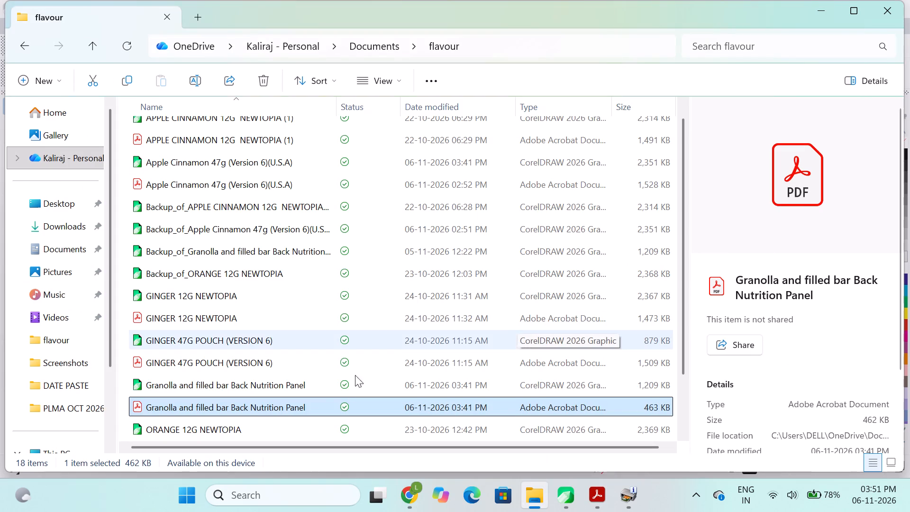
scroll(147, 205, down, 4)
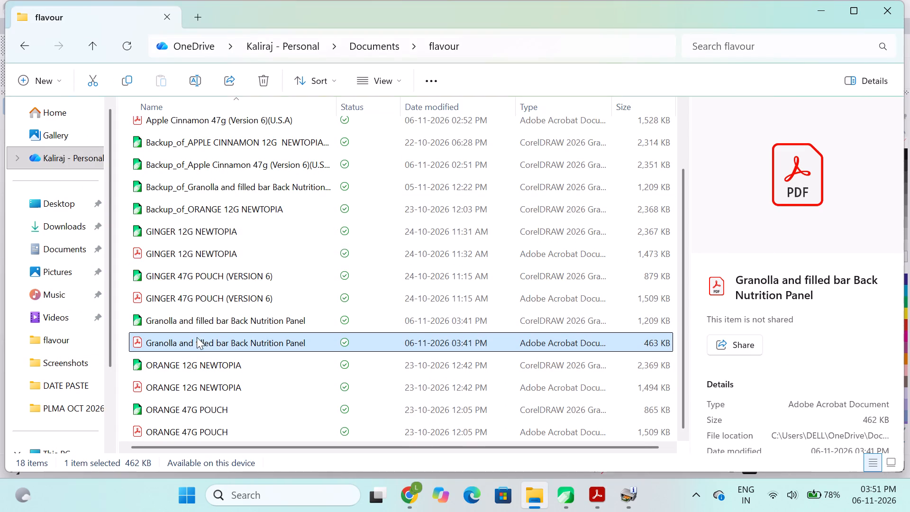
scroll(199, 416, down, 6)
scroll(216, 245, up, 4)
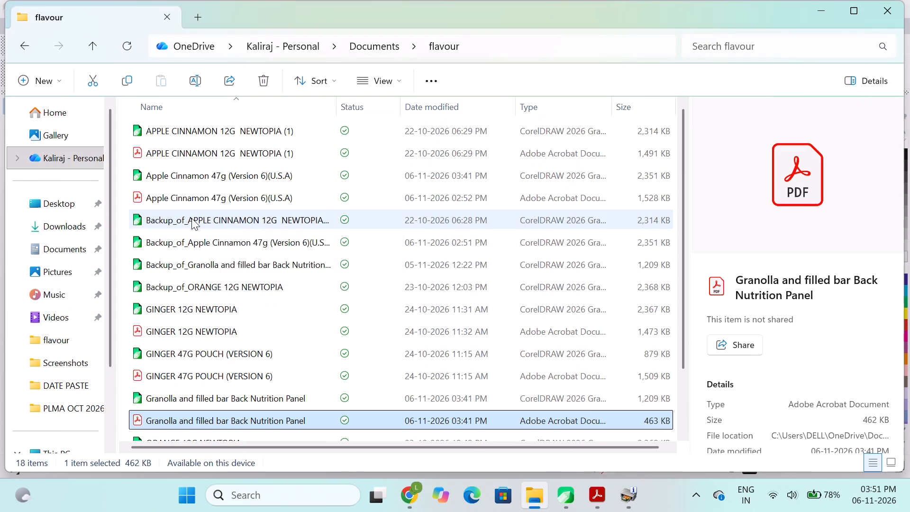
scroll(191, 218, up, 1)
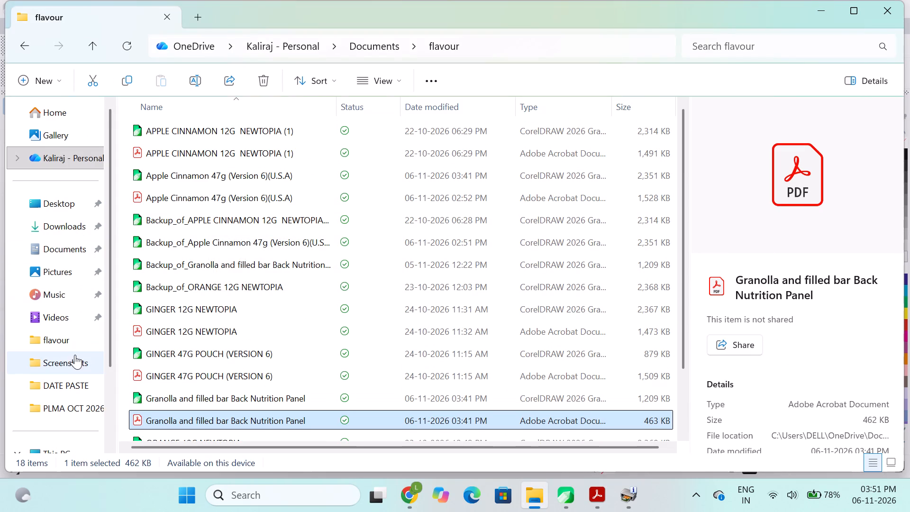
click(54, 379)
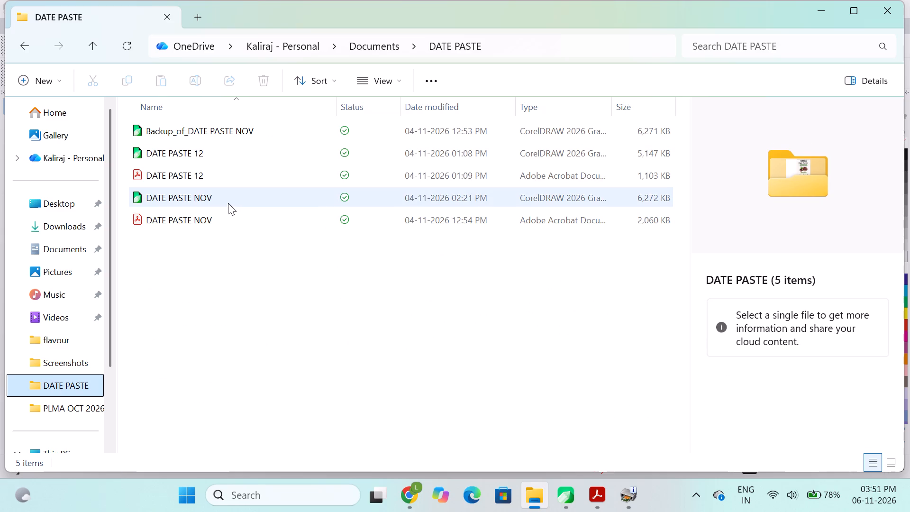
double_click(228, 203)
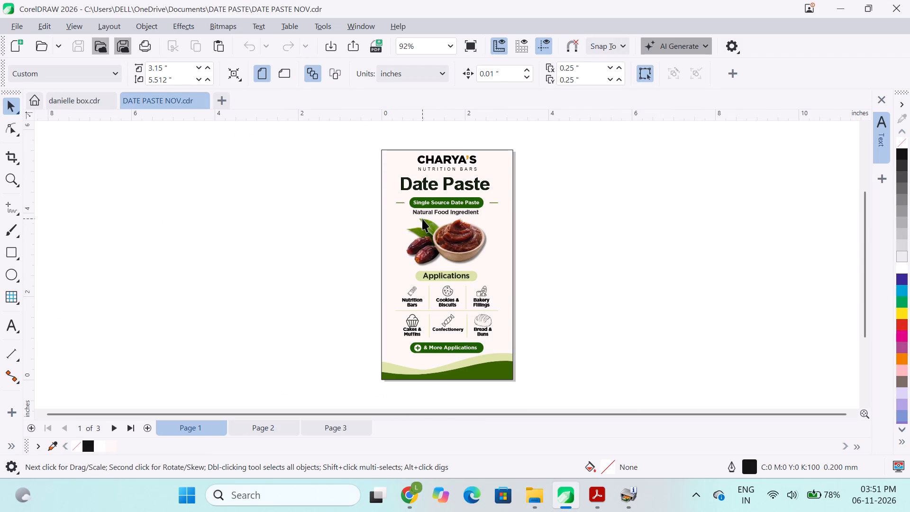
Check the document's pages and delete the blank Page 3.
scroll(427, 310, down, 2)
scroll(275, 439, up, 2)
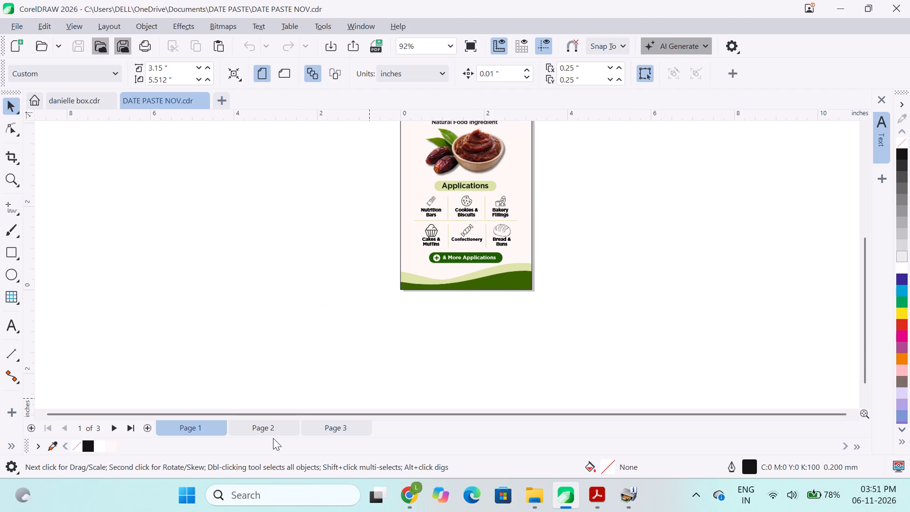
click(314, 432)
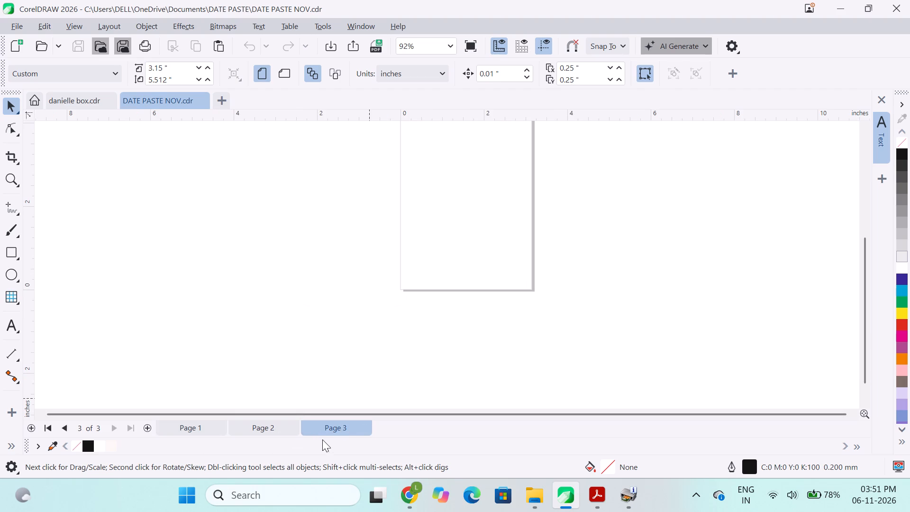
scroll(361, 262, up, 1)
click(276, 426)
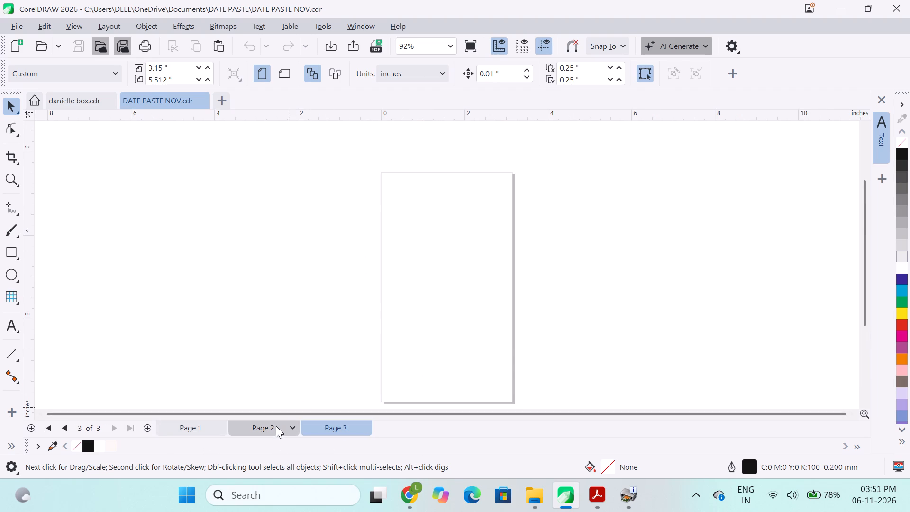
click(309, 427)
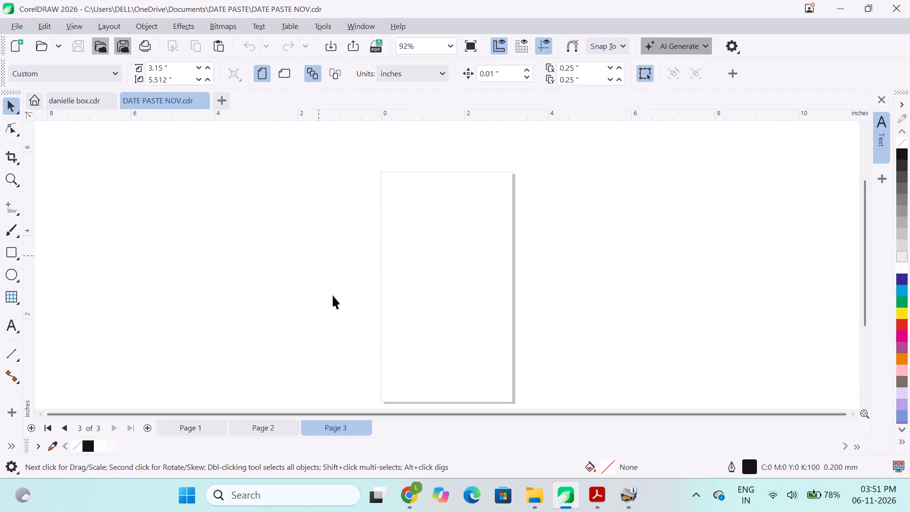
right_click(333, 430)
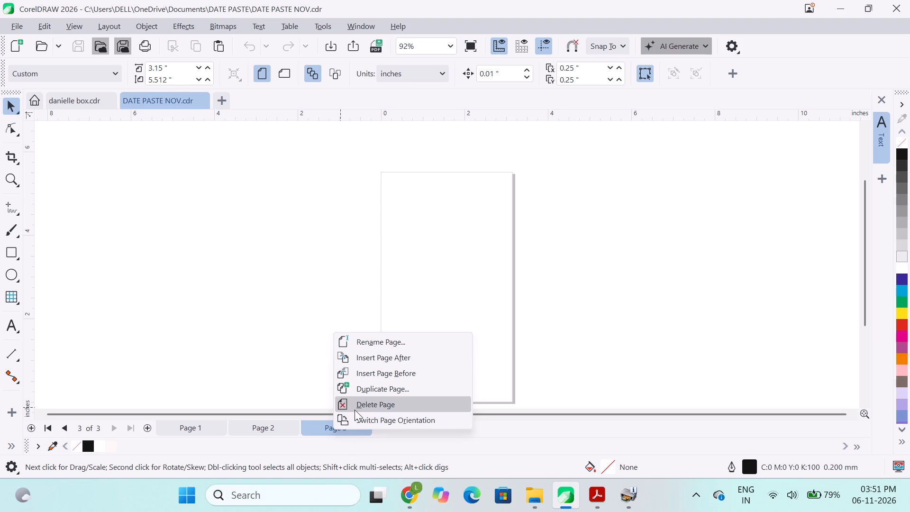
click(355, 409)
click(343, 356)
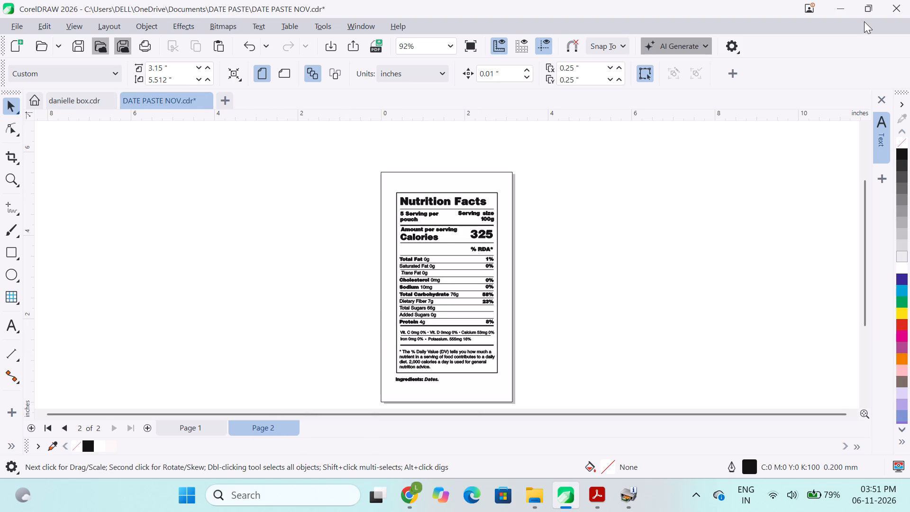
Close the DATE PASTE NOV document, saving its changes.
click(208, 98)
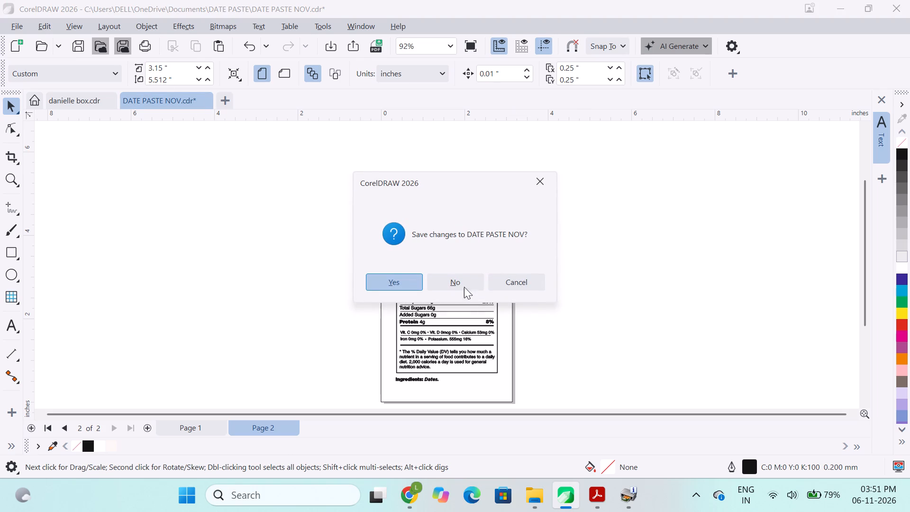
click(417, 279)
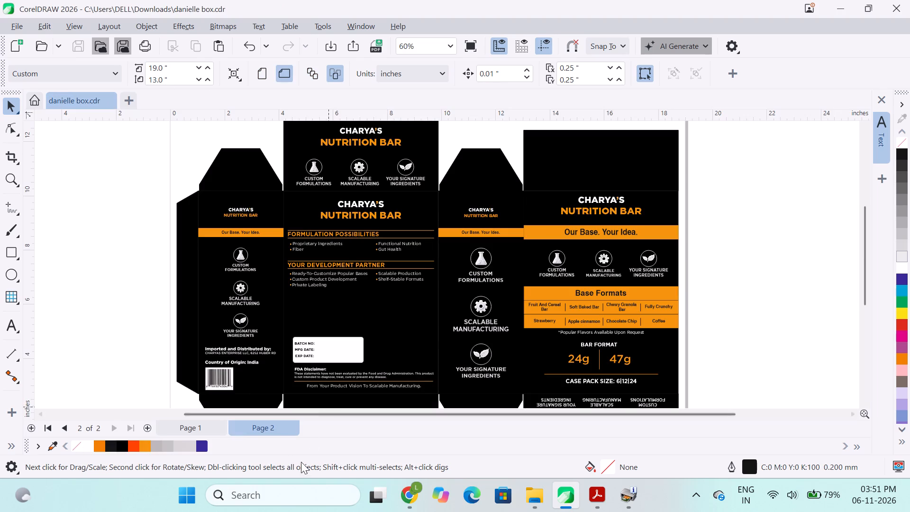
Return to File Explorer and open the CorelDRAW file DATE PASTE 12 from the DATE PASTE folder.
click(540, 492)
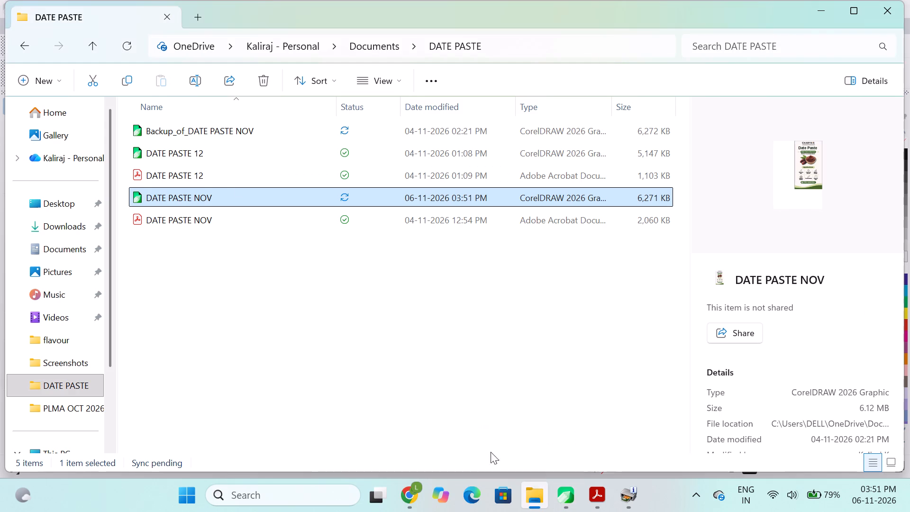
click(224, 149)
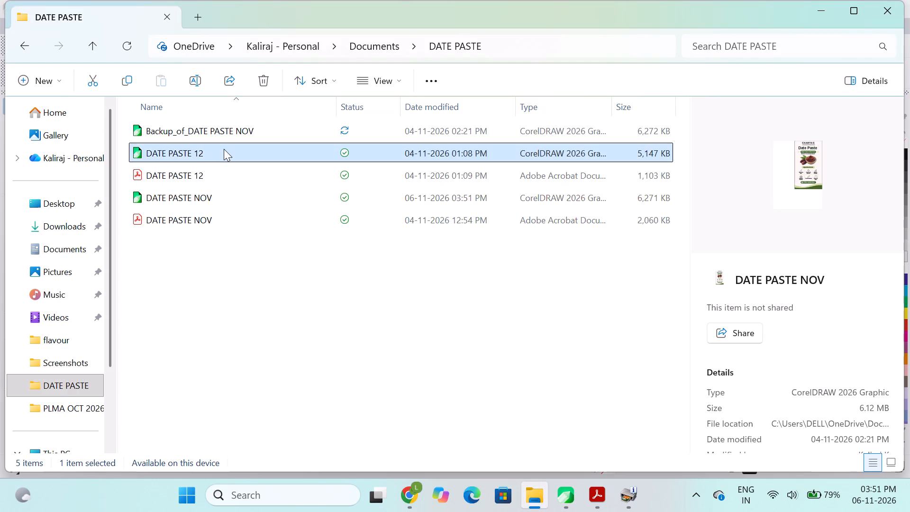
double_click(224, 149)
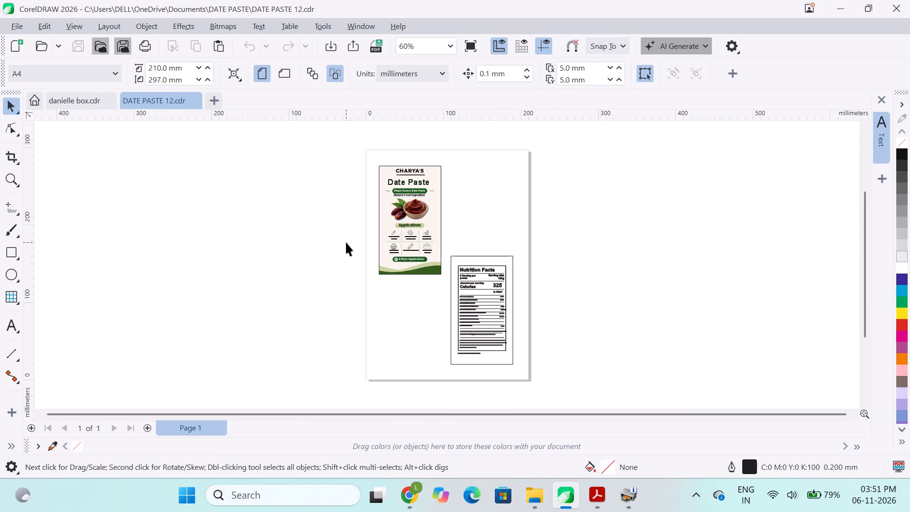
Copy the word "serving" from "Amount per serving" and paste it as new text just below the 325 calorie value.
ctrl+scroll(490, 268, up, 4)
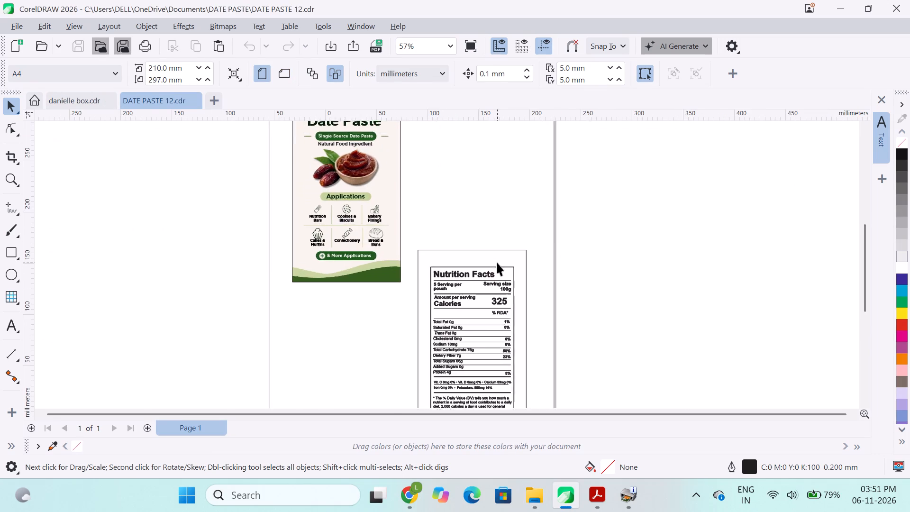
scroll(493, 265, down, 1)
ctrl+scroll(572, 220, up, 4)
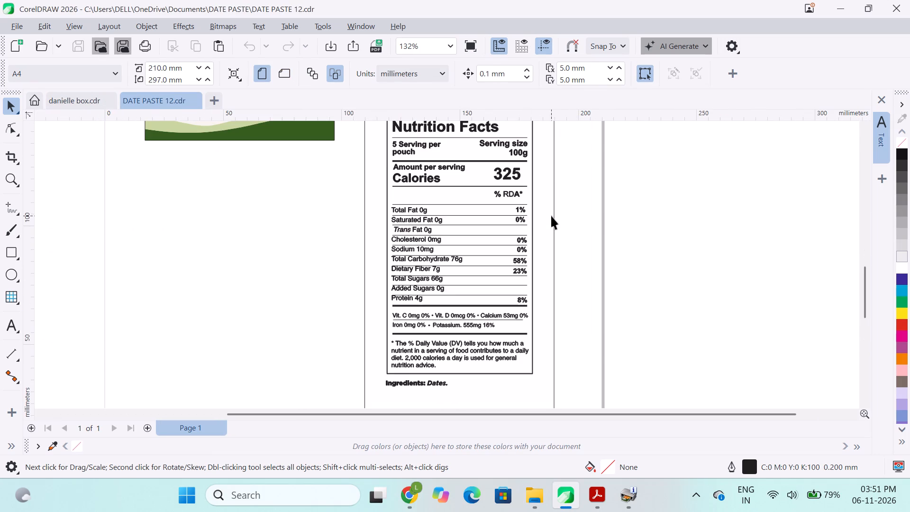
scroll(529, 213, up, 1)
ctrl+scroll(521, 235, up, 5)
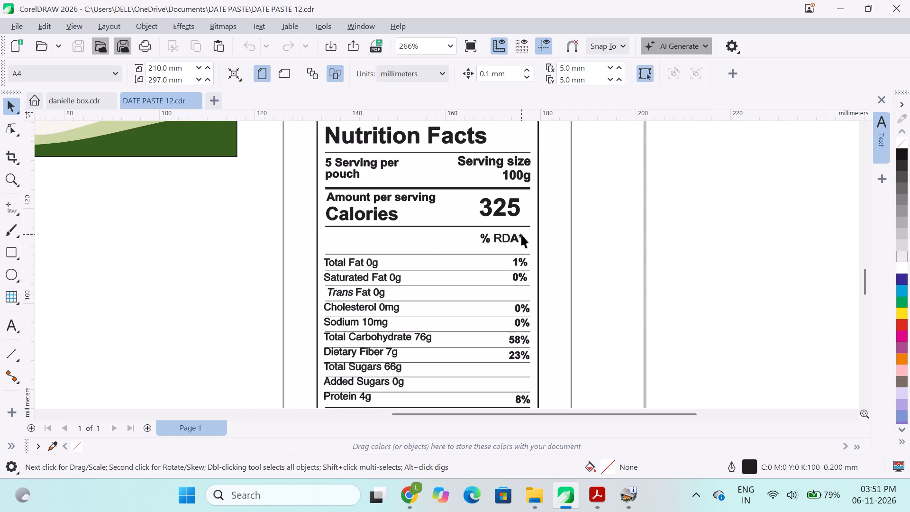
click(496, 214)
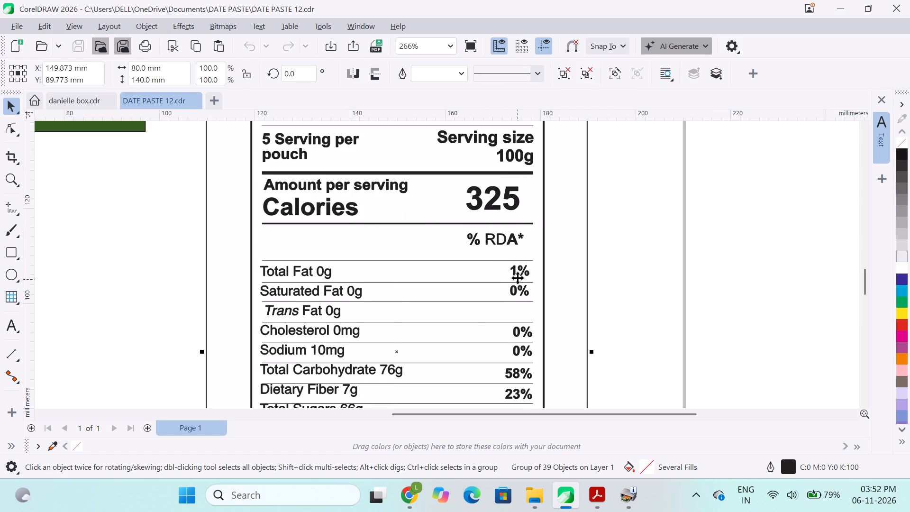
click(309, 297)
click(307, 273)
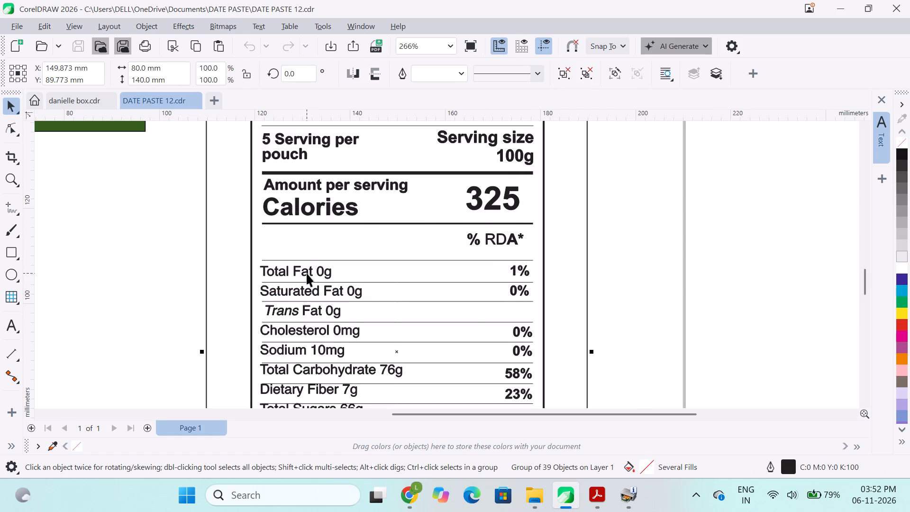
double_click(307, 273)
double_click(307, 273)
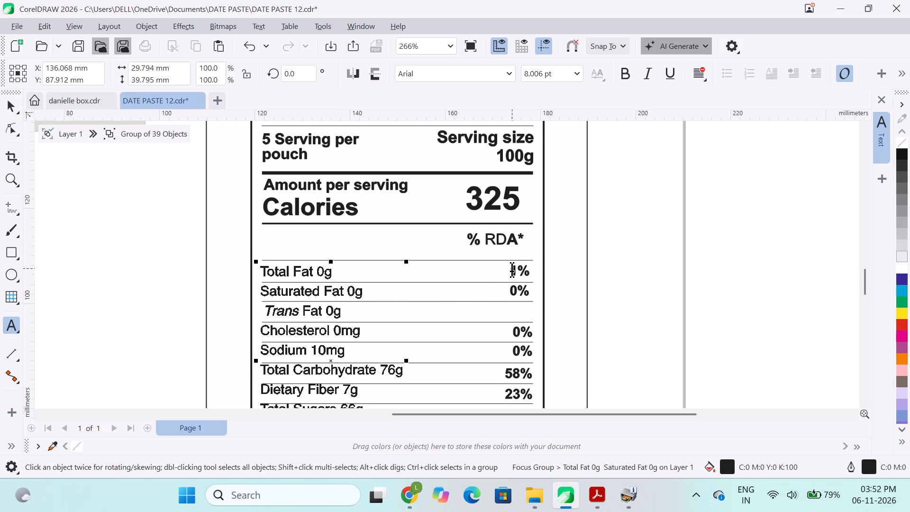
click(354, 187)
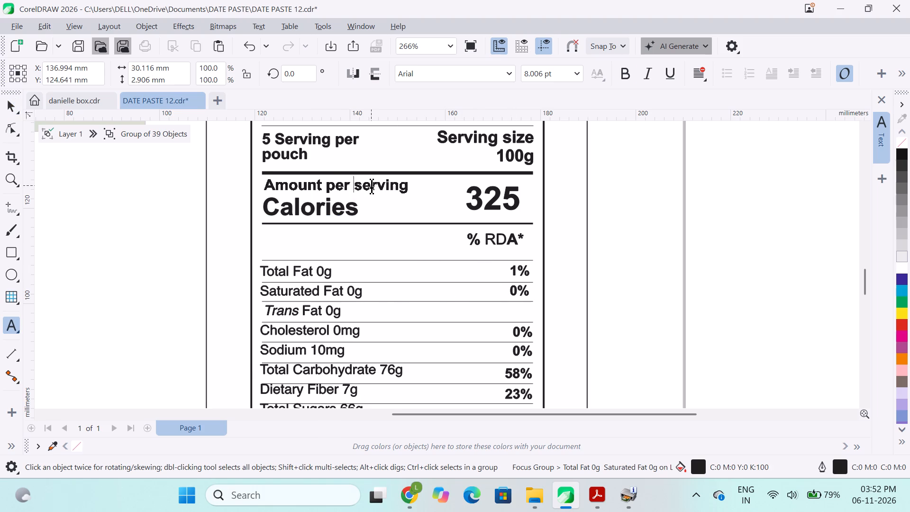
double_click(372, 185)
key(ctrl+c)
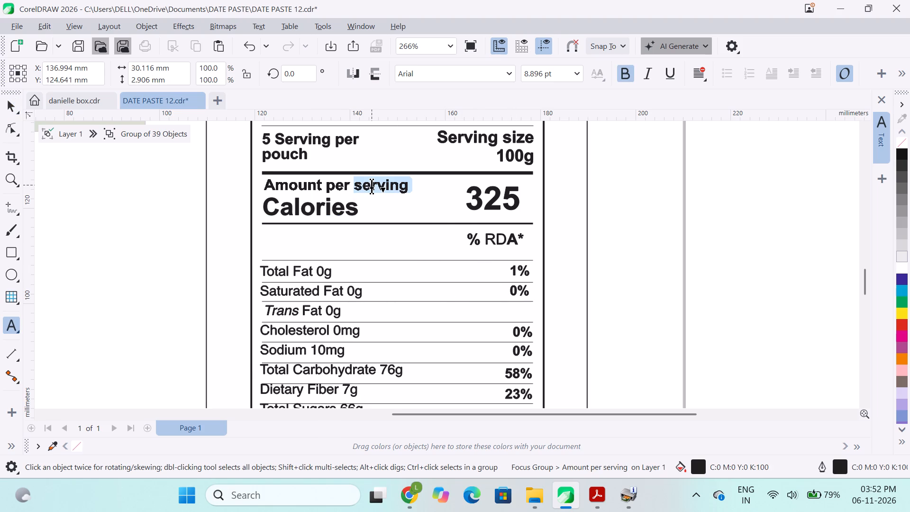
click(464, 217)
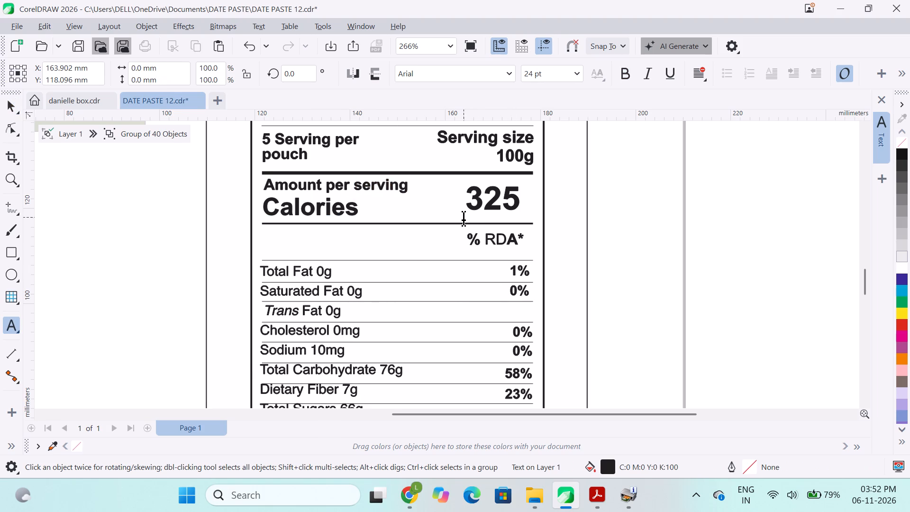
key(ctrl+v)
drag(485, 214, 485, 221)
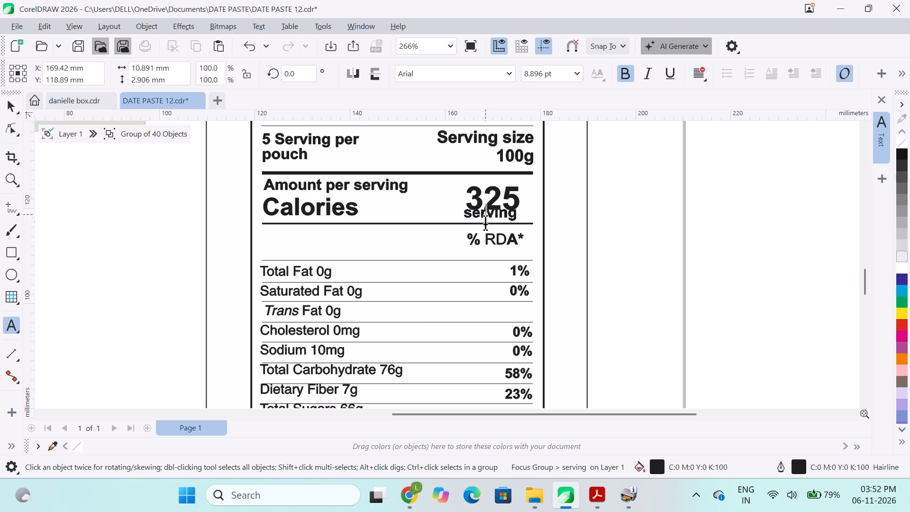
drag(485, 221, 485, 224)
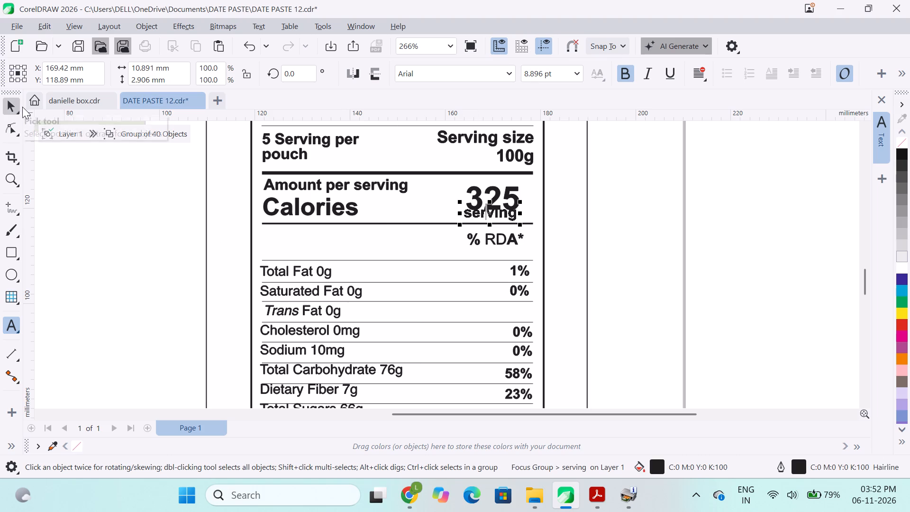
Replace the pasted word below the 325 calorie value with "kcal".
key(Right)
key(Right)
key(Right)
key(Right)
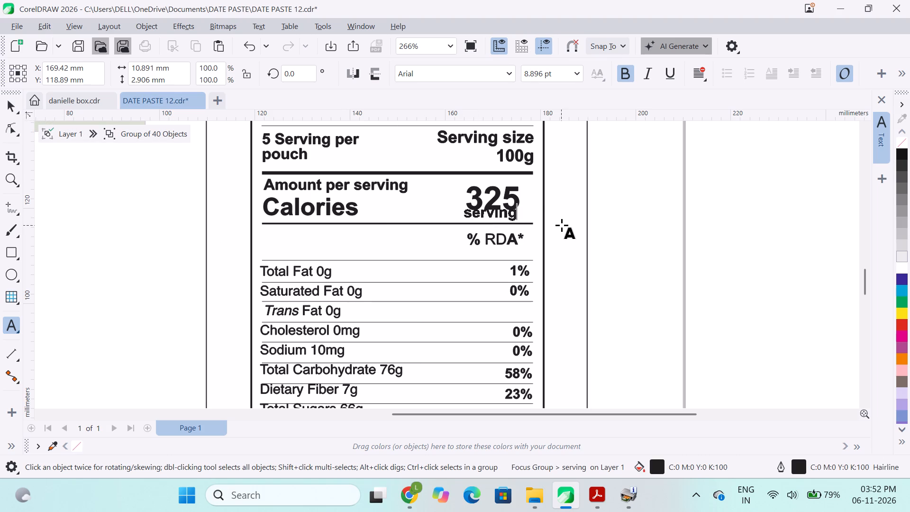
key(Right)
key(BackSpace)
key(BackSpace)
key(BackSpace)
key(BackSpace)
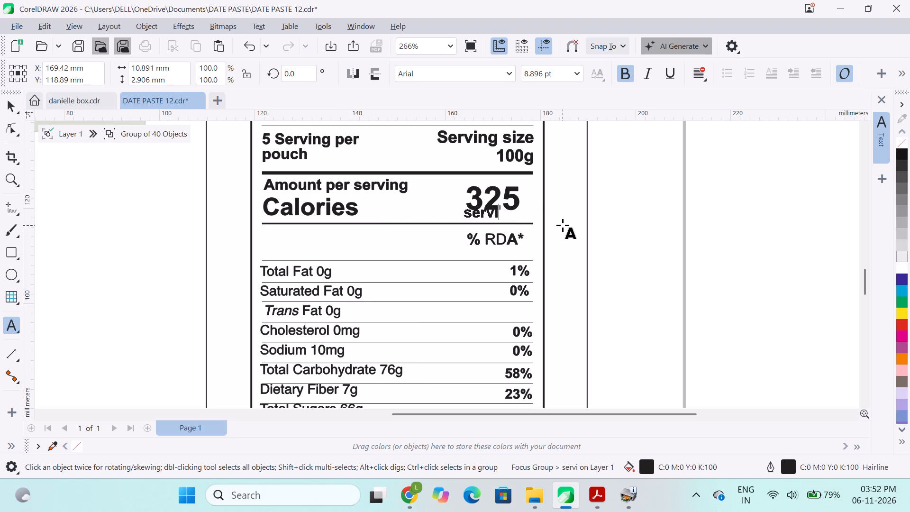
key(BackSpace)
key(BackSpace)
key(BackSpace)
key(BackSpace)
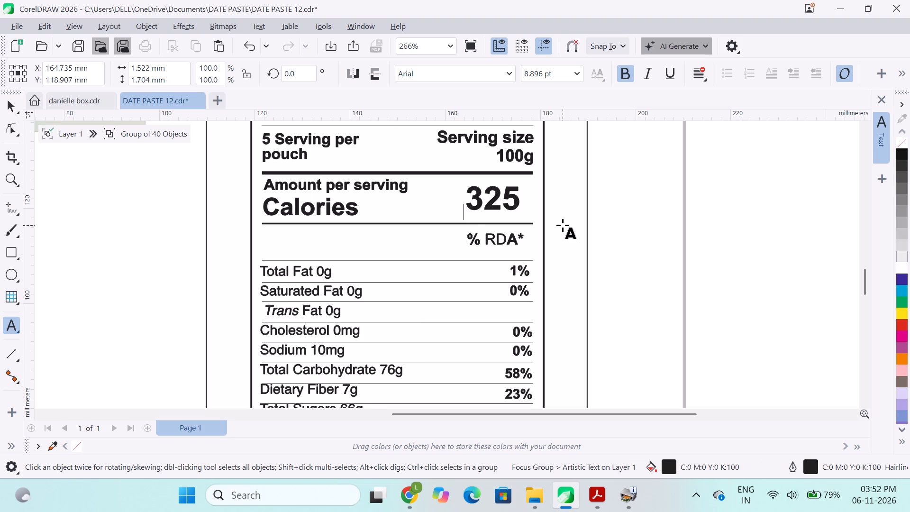
key(k)
text(cal)
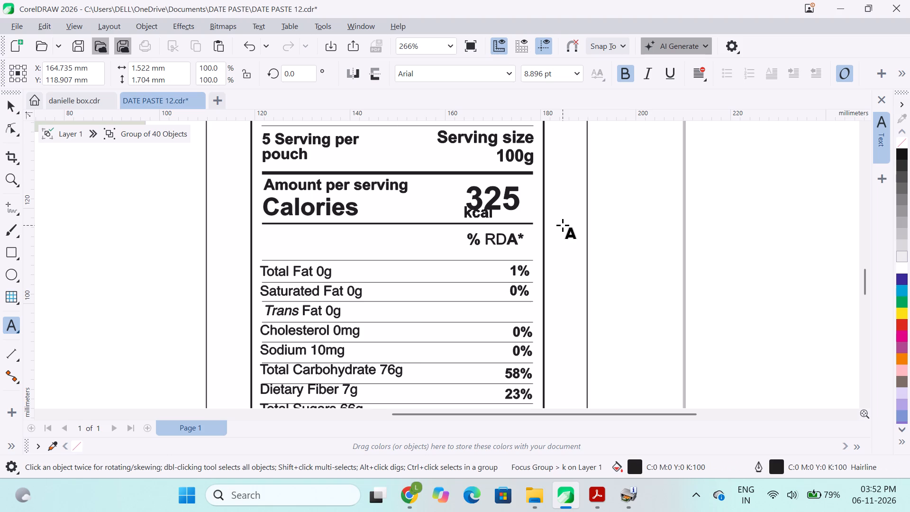
Remove the bold formatting from the kcal text below the 325 calorie value.
click(621, 67)
double_click(485, 218)
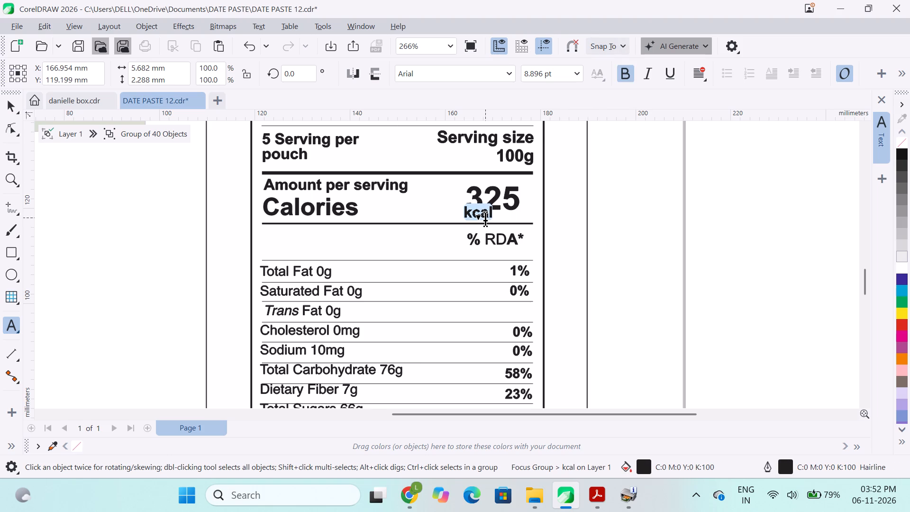
click(625, 72)
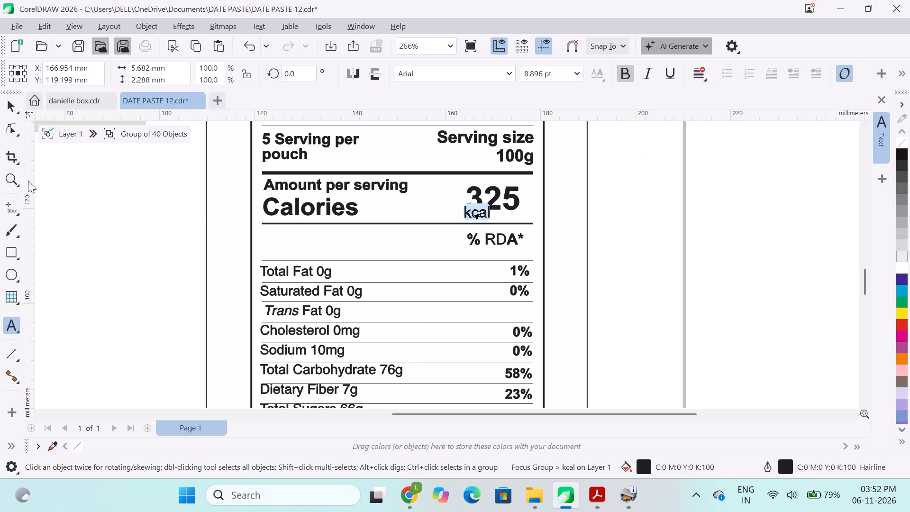
Move the kcal text to just below the end of the 325 value, at about X 175.6 mm, Y 118.3 mm.
click(13, 106)
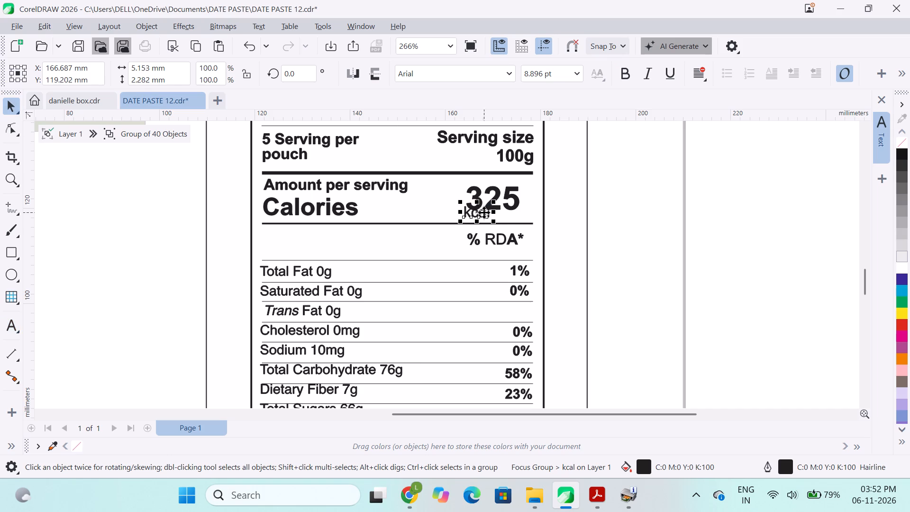
drag(484, 212, 528, 216)
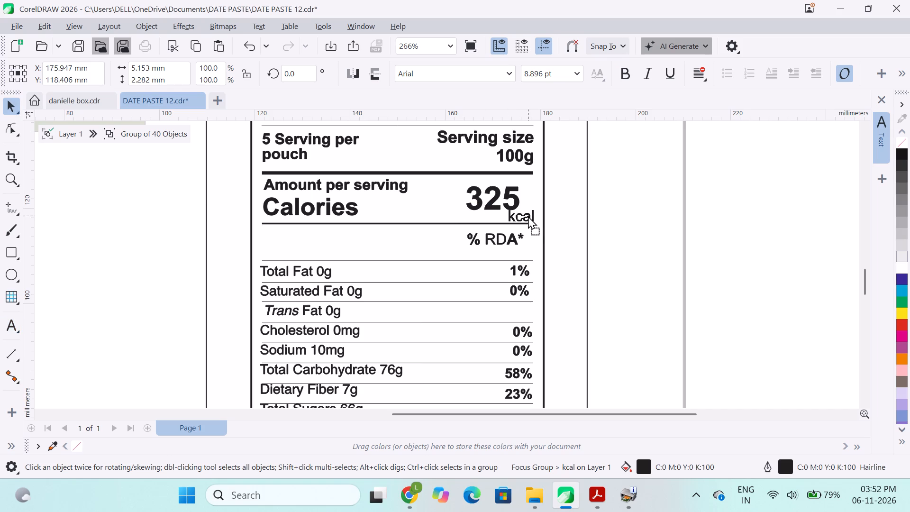
drag(528, 216, 527, 216)
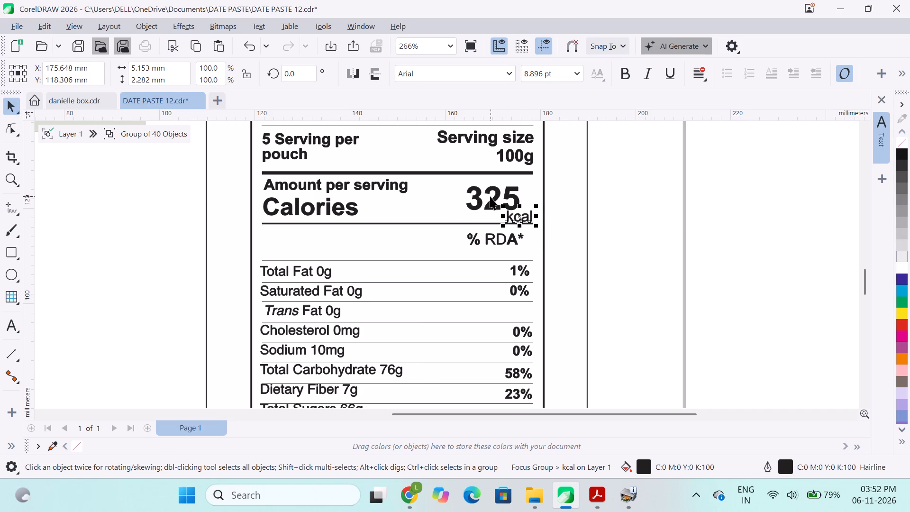
click(490, 196)
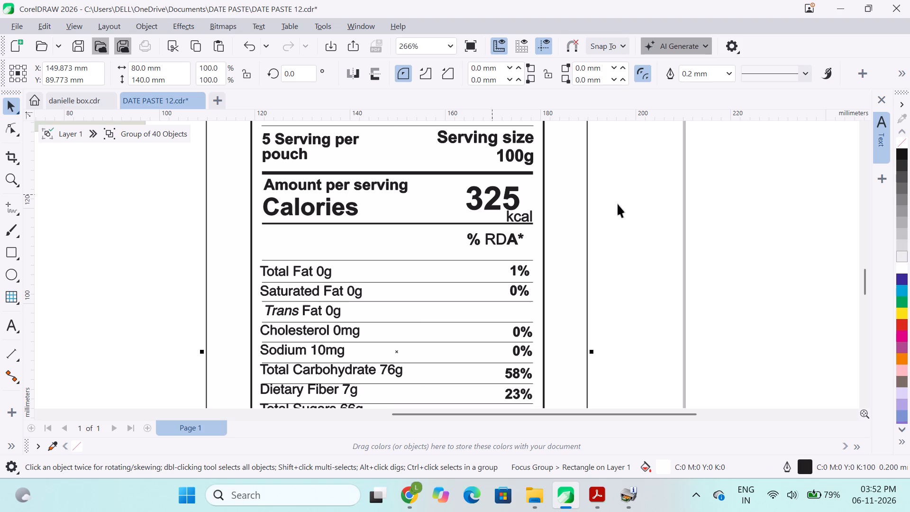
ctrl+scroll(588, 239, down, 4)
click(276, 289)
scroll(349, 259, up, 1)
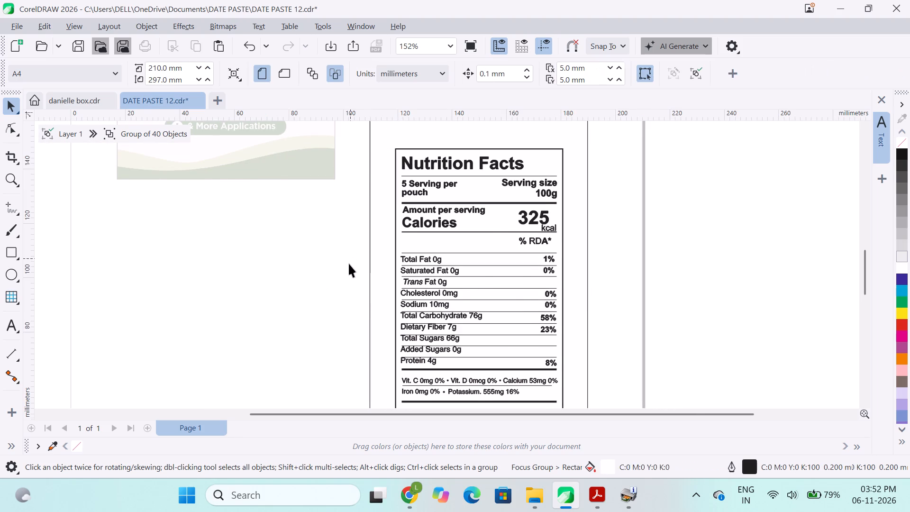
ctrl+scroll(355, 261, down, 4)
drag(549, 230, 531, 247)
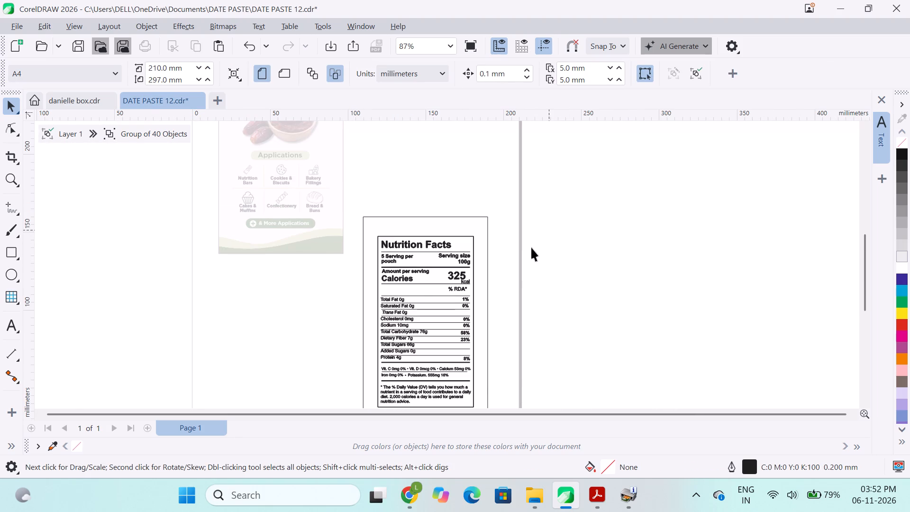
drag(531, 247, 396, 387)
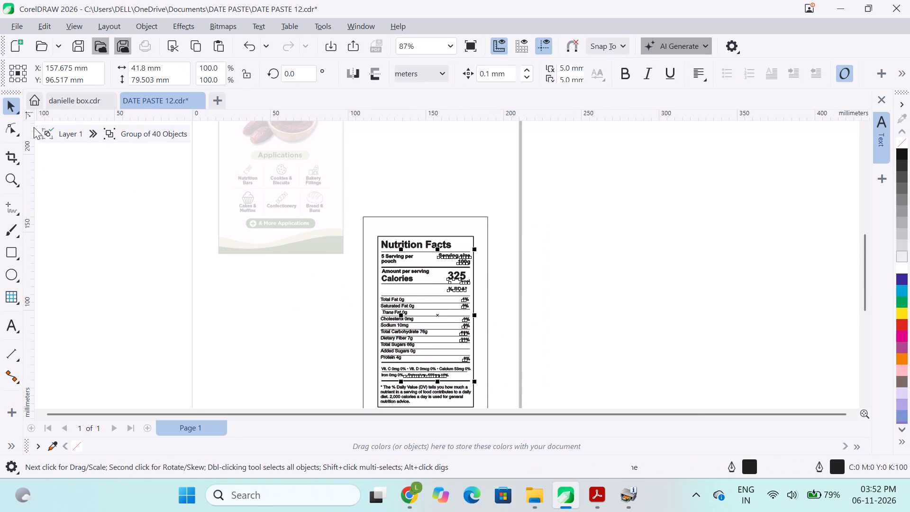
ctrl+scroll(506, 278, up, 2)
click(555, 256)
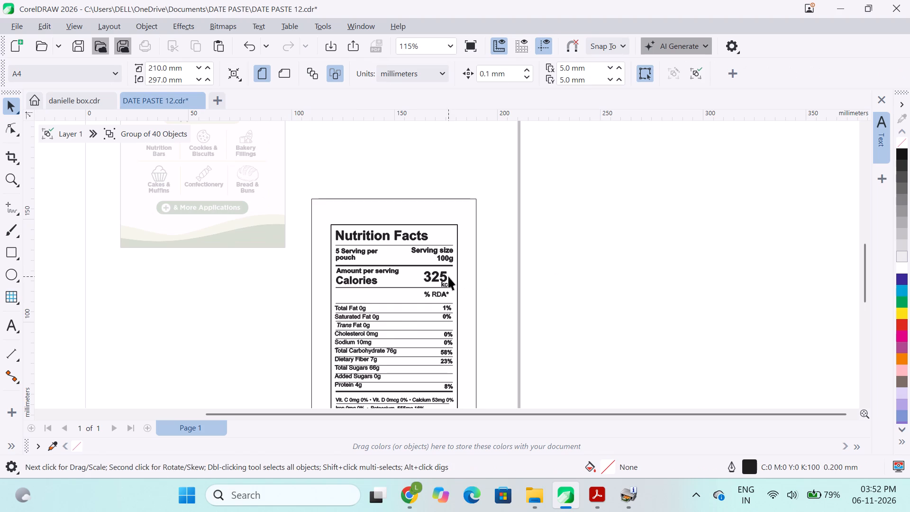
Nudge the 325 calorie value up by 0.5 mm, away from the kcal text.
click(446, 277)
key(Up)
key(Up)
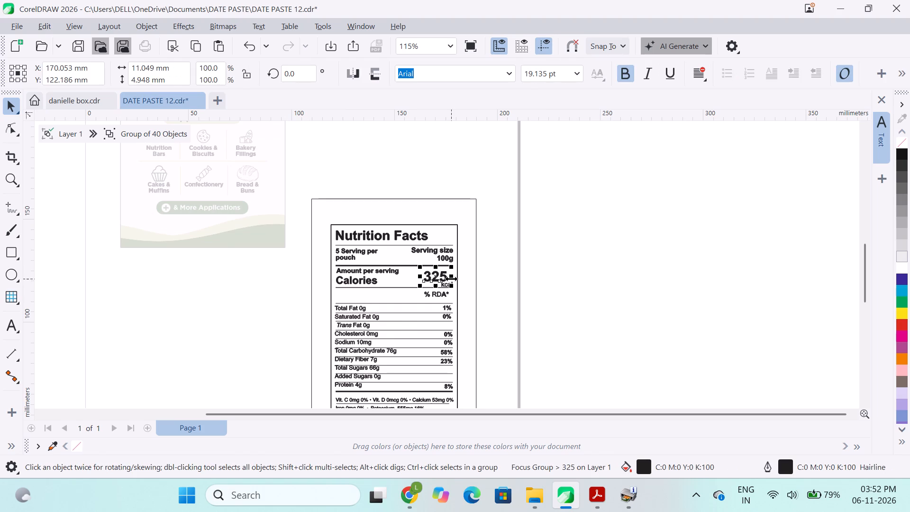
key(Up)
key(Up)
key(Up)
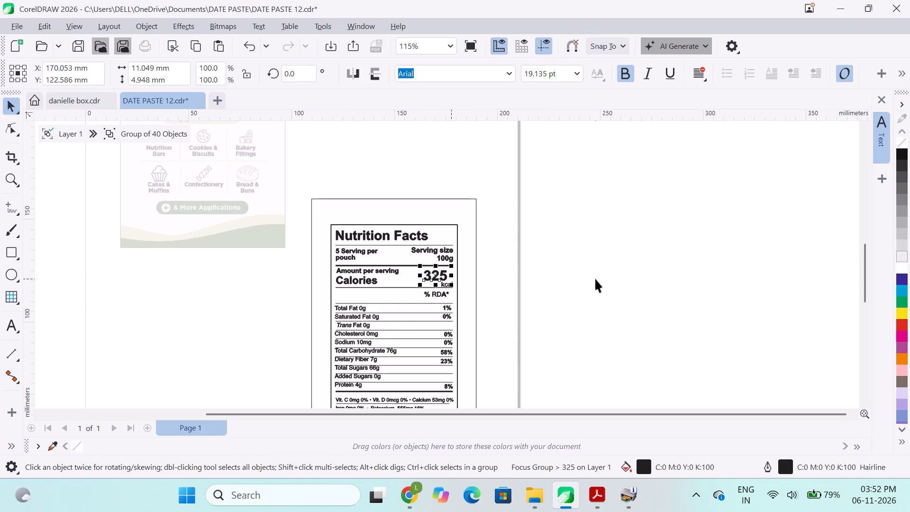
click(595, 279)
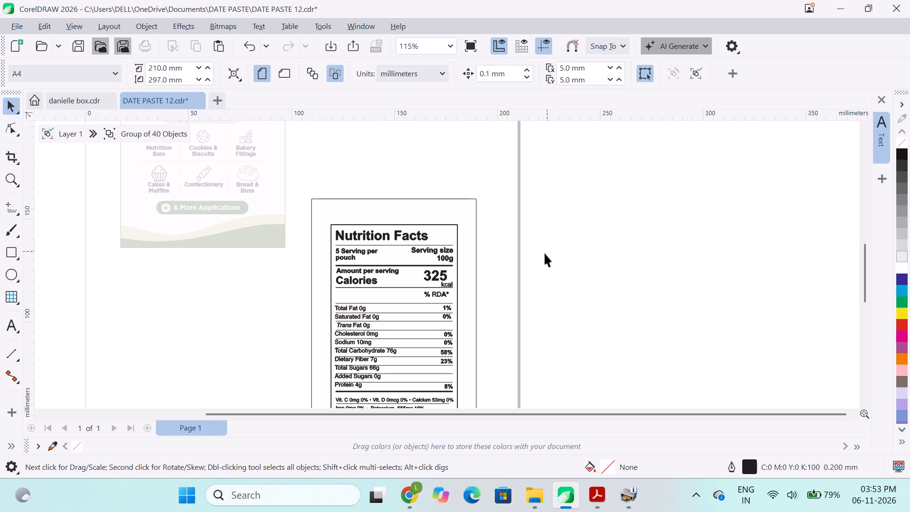
Move the 325 calorie value down and left to sit directly before kcal, at about X 167.4 mm, Y 119.8 mm.
ctrl+scroll(439, 287, up, 2)
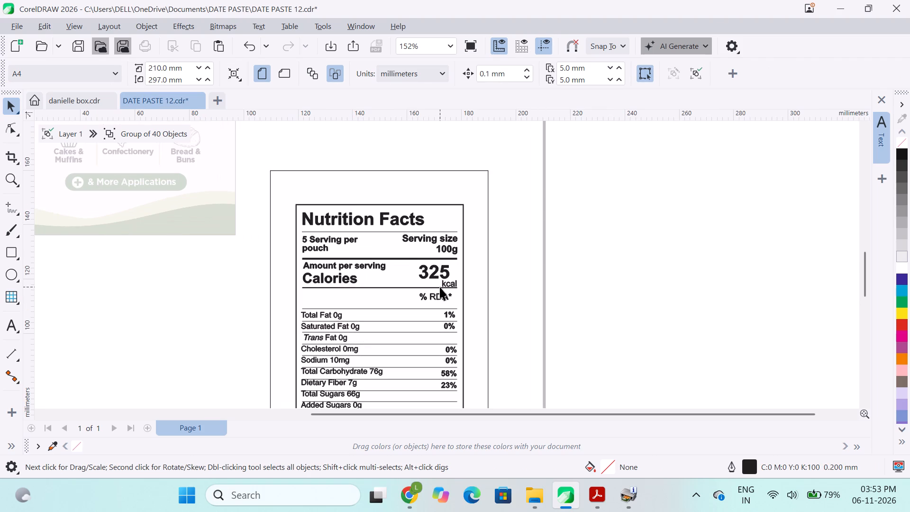
ctrl+scroll(440, 287, up, 3)
click(435, 274)
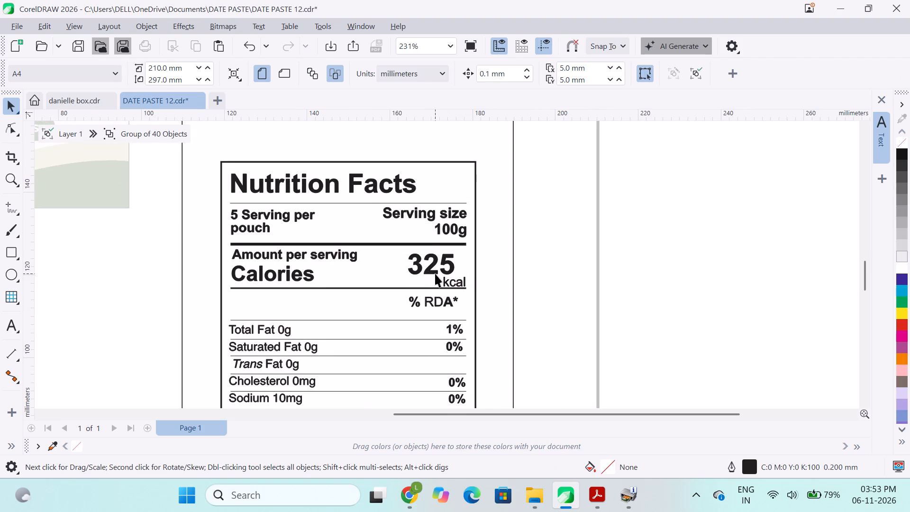
drag(432, 266, 424, 273)
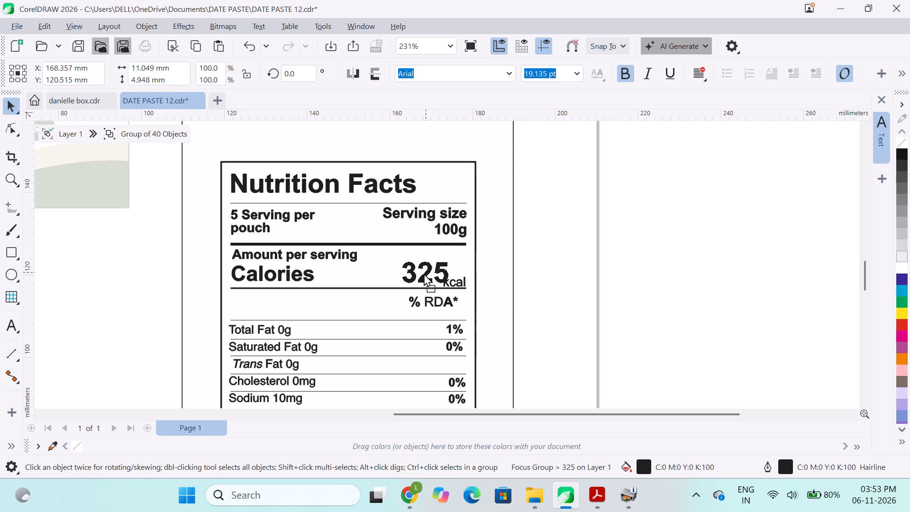
drag(424, 273, 420, 275)
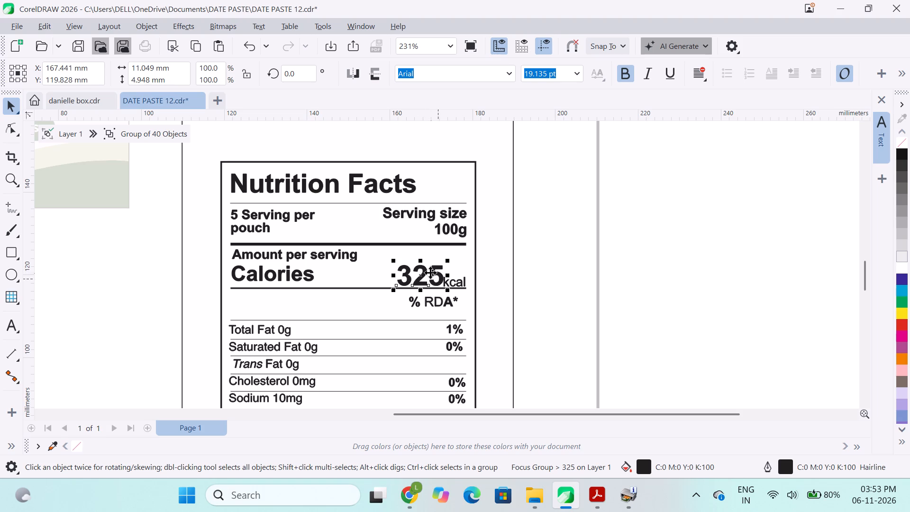
click(455, 281)
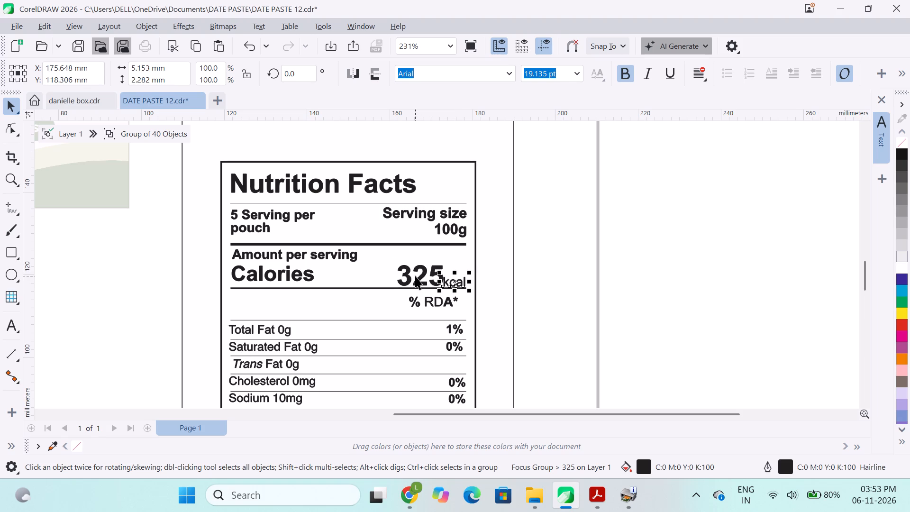
Nudge the 325 calorie value 0.5 mm left and 0.7 mm up to clear the kcal text and the line below.
click(419, 276)
key(Left)
key(Left)
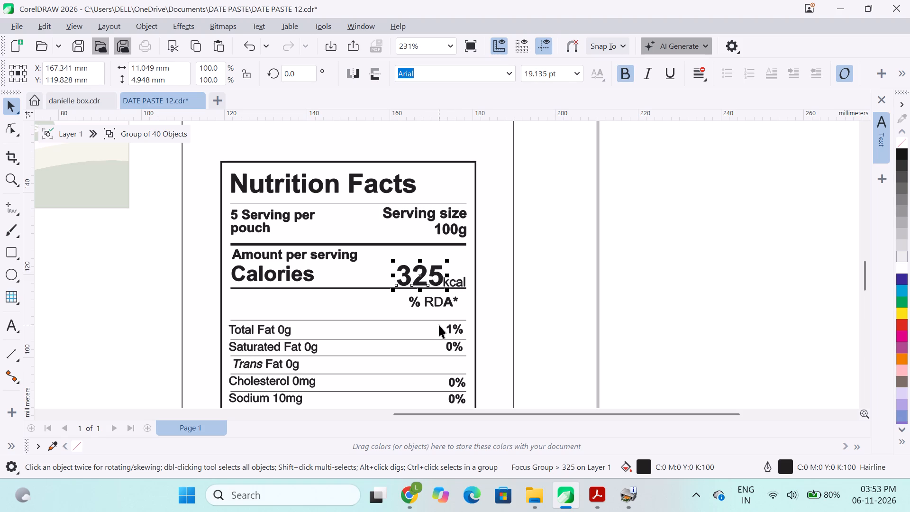
key(Left)
key(Left)
key(Left)
key(Up)
key(Up)
key(Up)
key(Up)
key(Up)
key(Up)
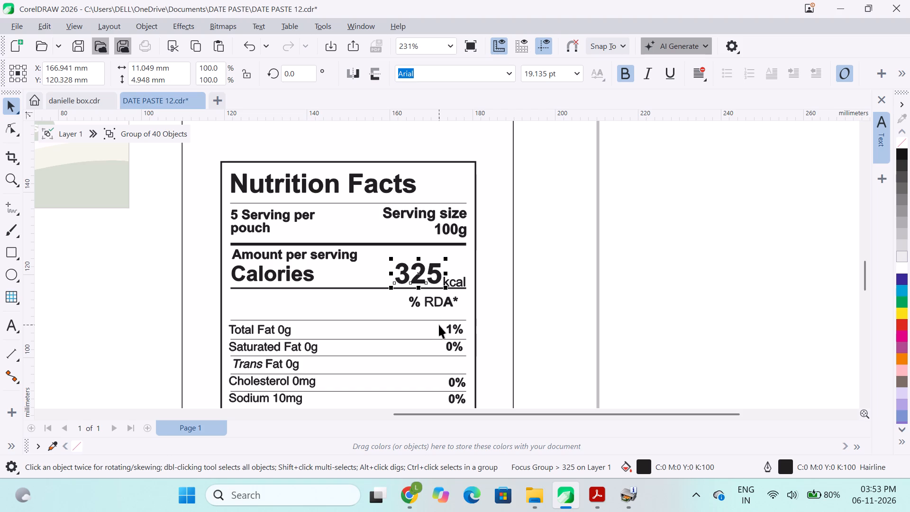
key(Up)
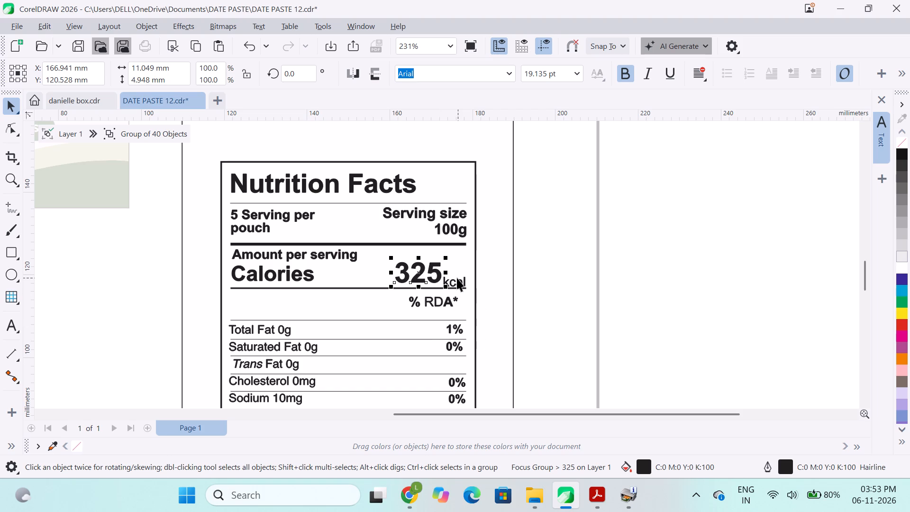
Nudge the kcal text 1.3 mm up and 0.1 mm left, next to the lower end of the 325 value.
click(459, 279)
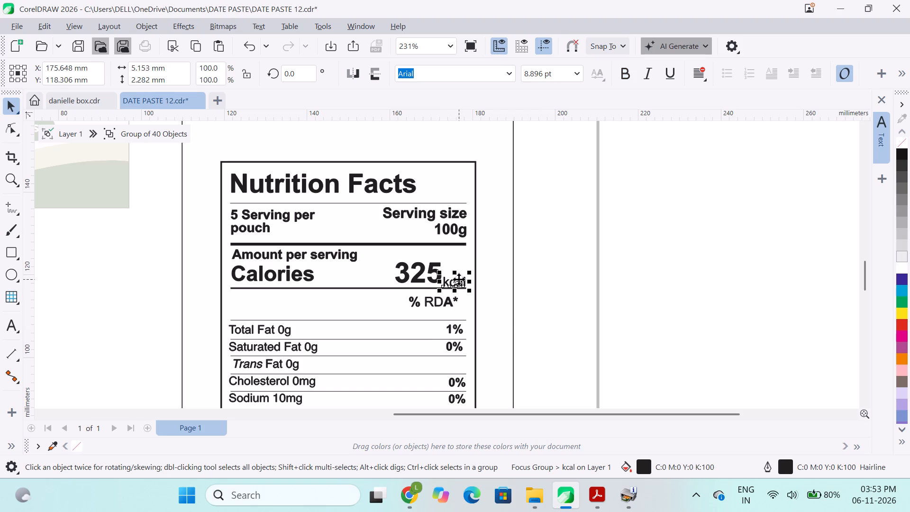
key(Up)
key(Up)
key(Up)
key(Up)
key(Up)
key(Up)
key(Up)
key(Up)
key(Up)
key(Up)
key(Up)
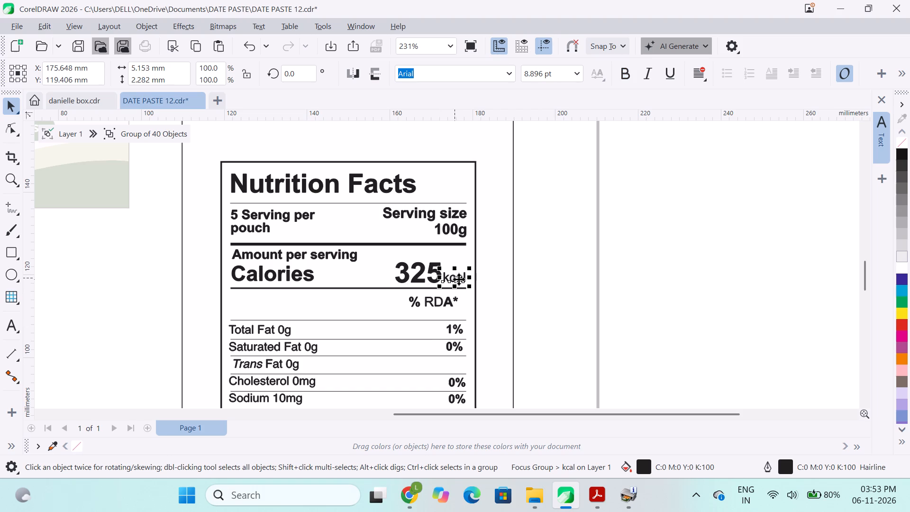
key(Up)
key(Up)
key(Up)
key(Left)
key(Left)
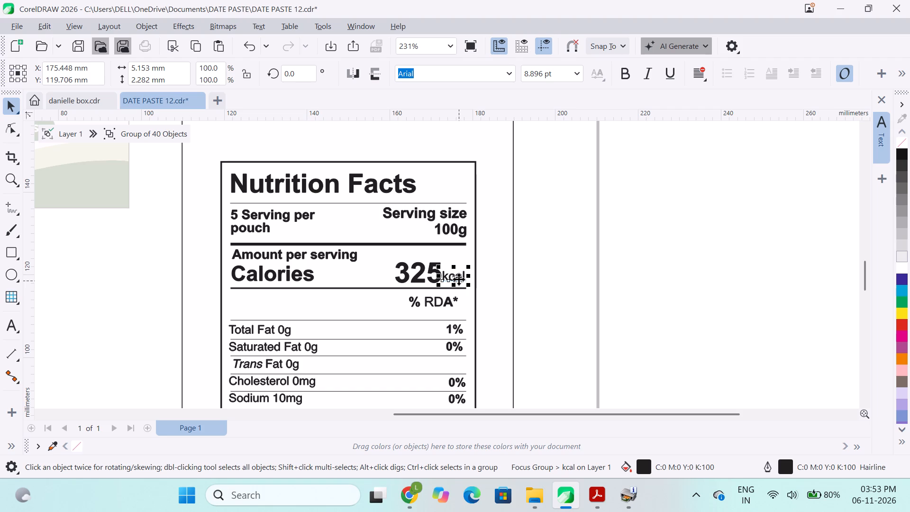
key(Right)
key(Down)
click(672, 298)
Nudge the 325 calorie value a further 0.2 mm left to widen its gap to the kcal text.
ctrl+scroll(447, 310, down, 1)
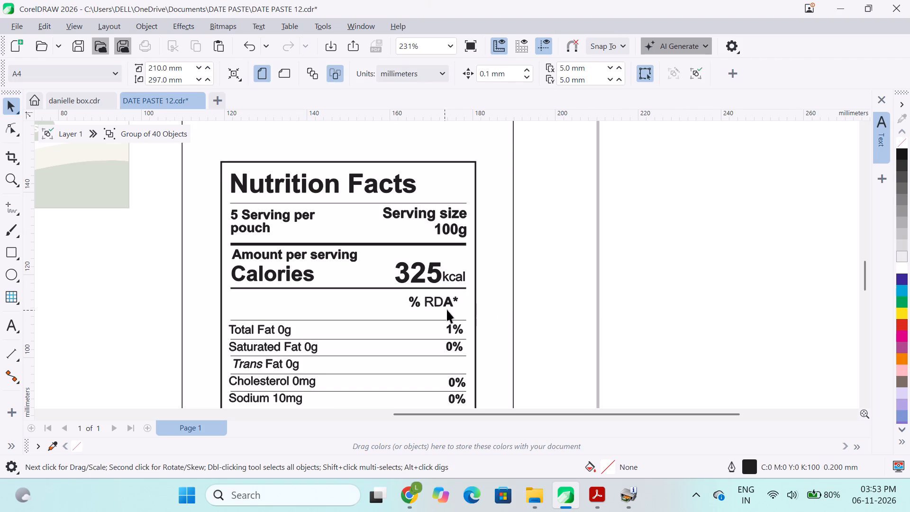
ctrl+scroll(447, 310, down, 1)
click(582, 272)
ctrl+scroll(582, 272, down, 2)
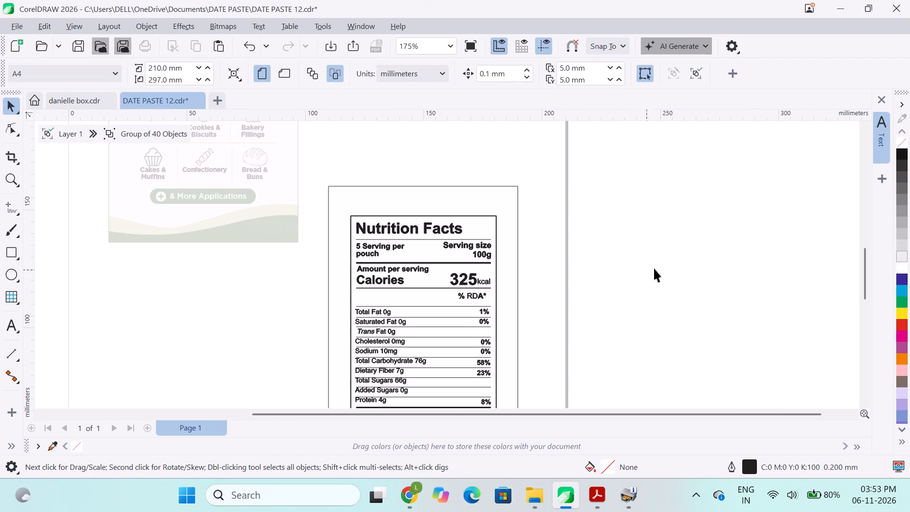
click(658, 264)
click(461, 283)
key(Left)
key(Left)
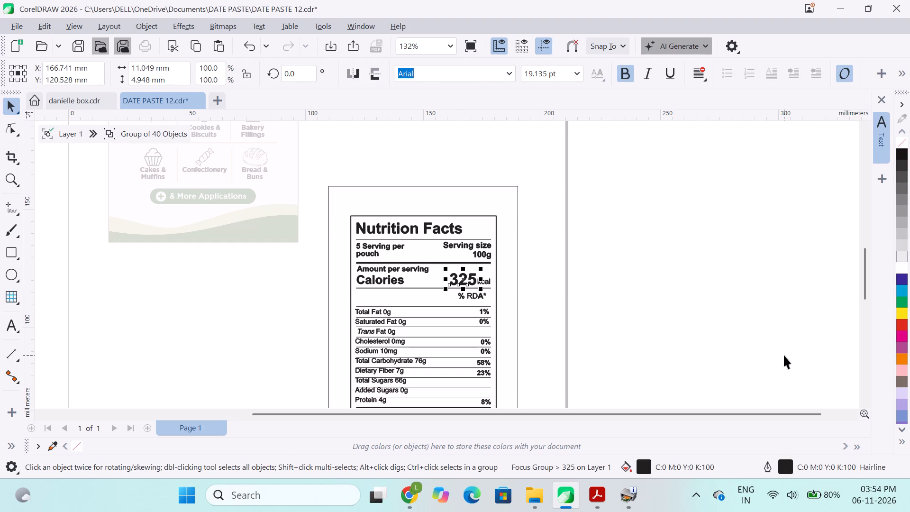
click(675, 346)
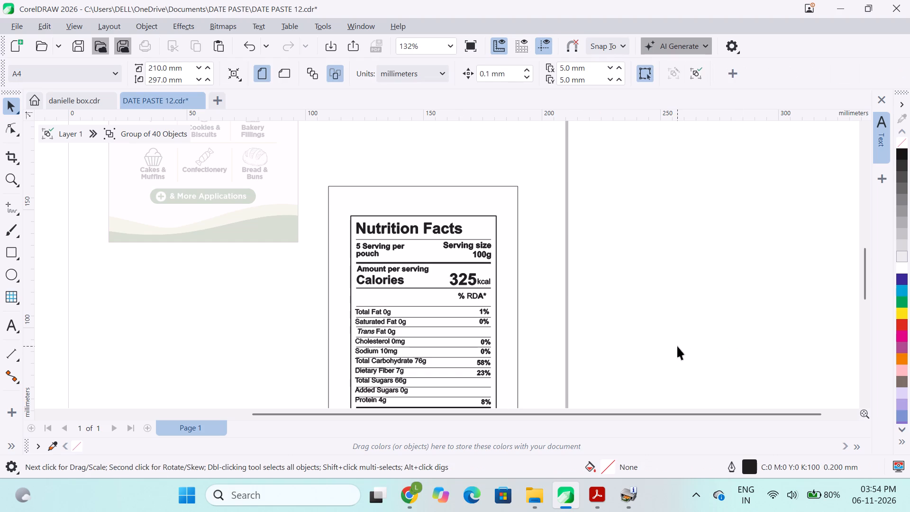
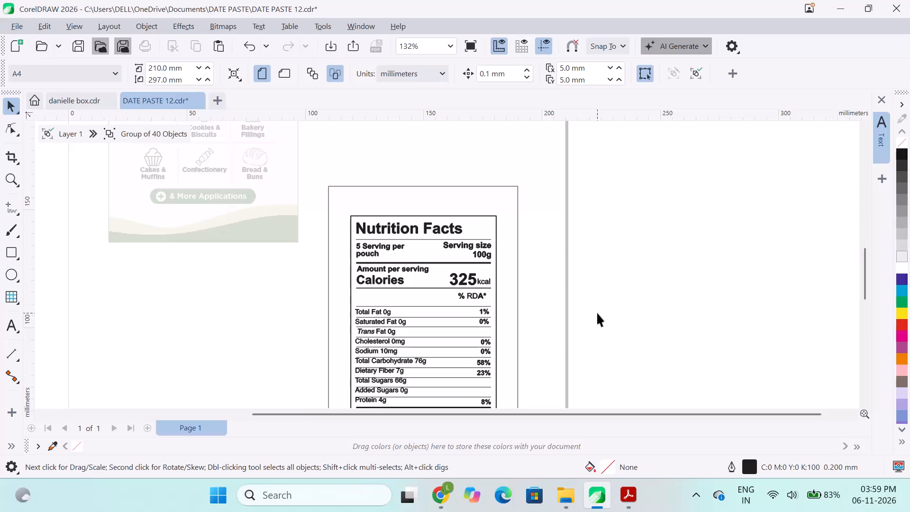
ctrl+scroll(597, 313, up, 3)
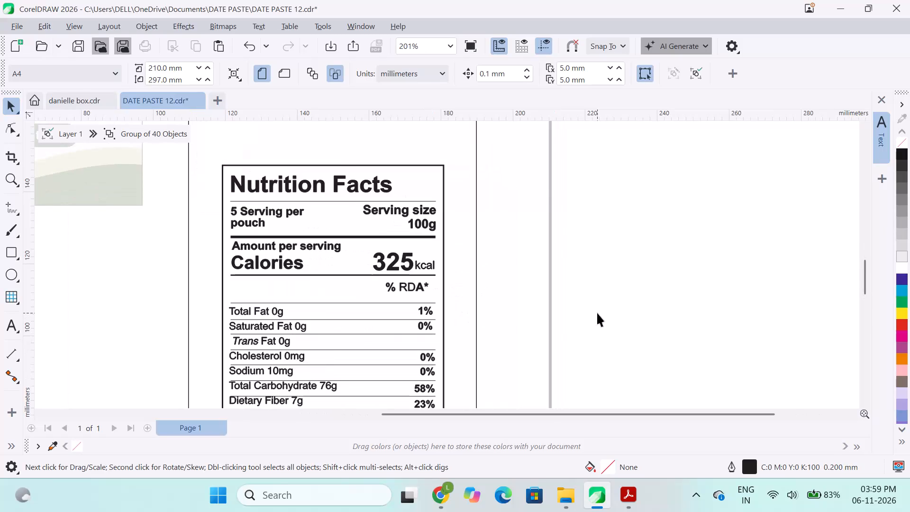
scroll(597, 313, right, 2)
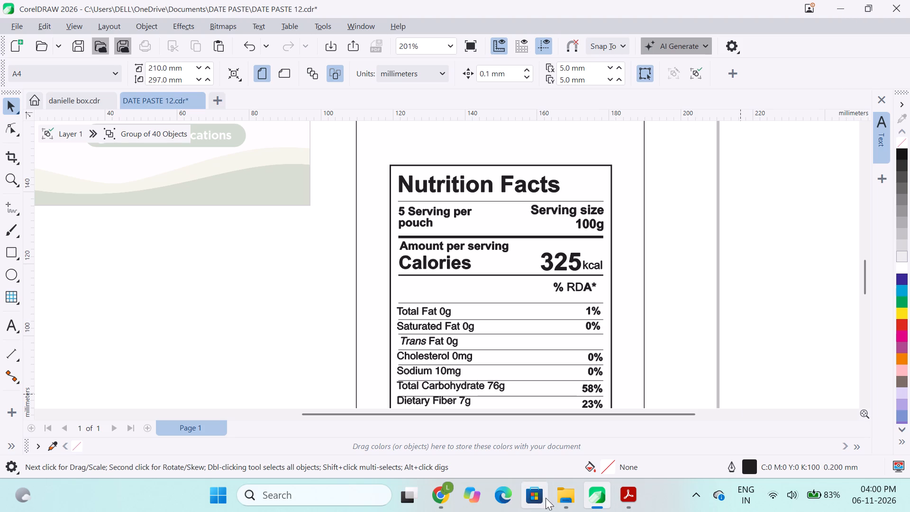
Switch to File Explorer, look through the files in the flavour folder under Documents, and return to CorelDRAW.
click(558, 501)
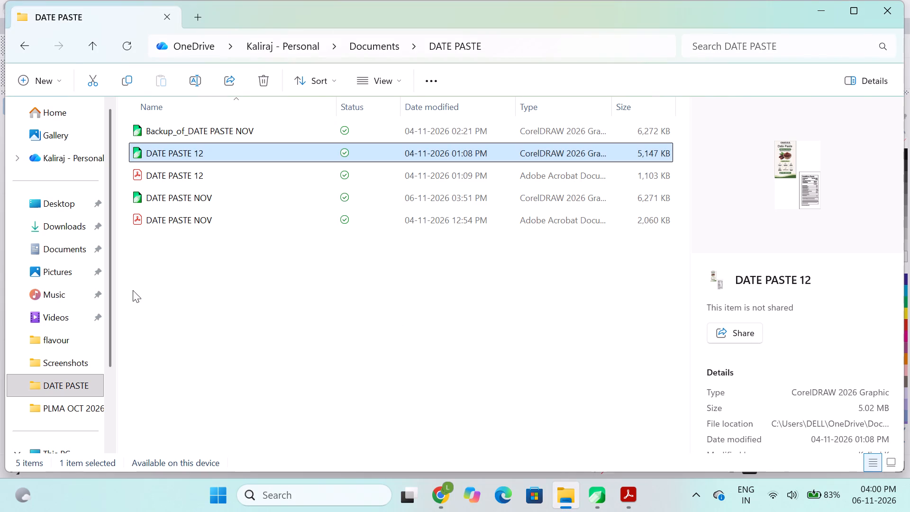
click(87, 253)
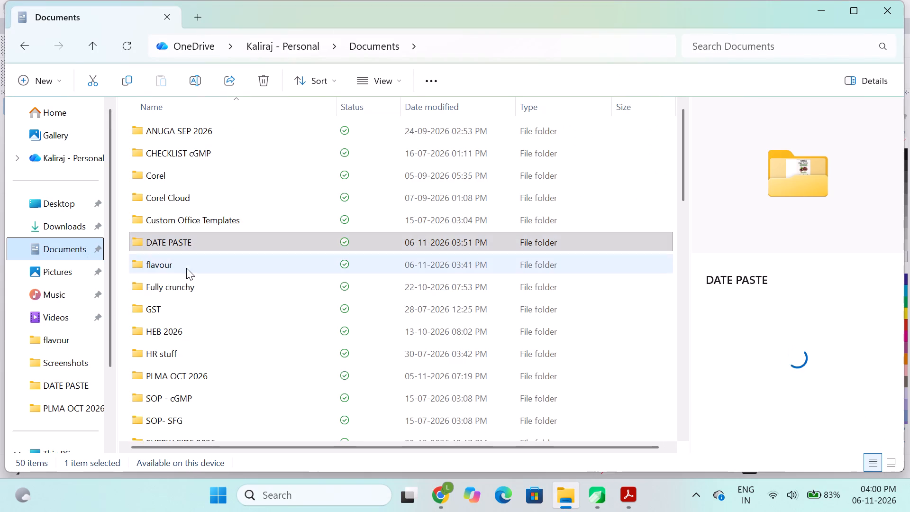
double_click(184, 268)
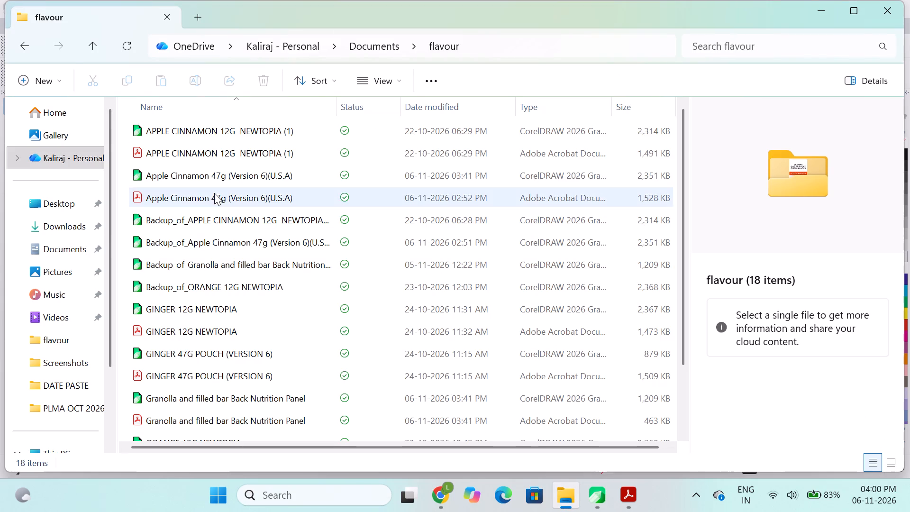
scroll(271, 328, down, 2)
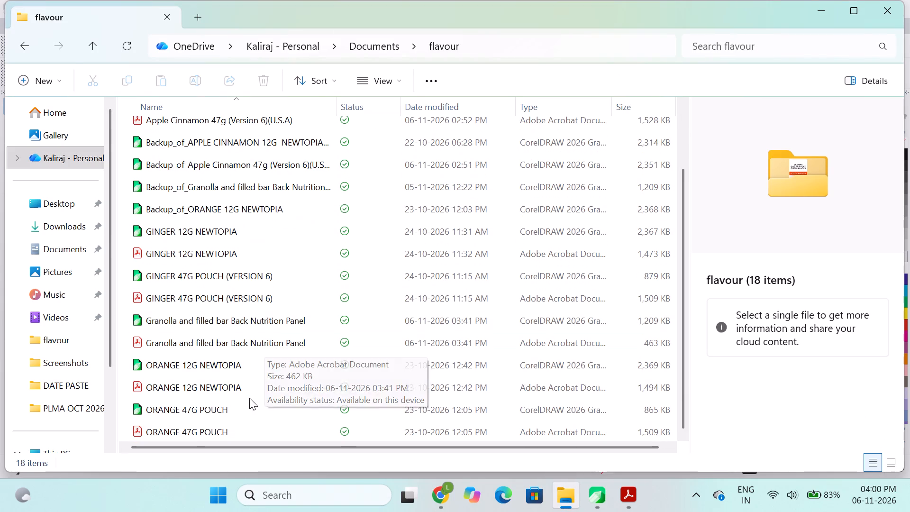
scroll(249, 363, down, 2)
scroll(227, 223, up, 3)
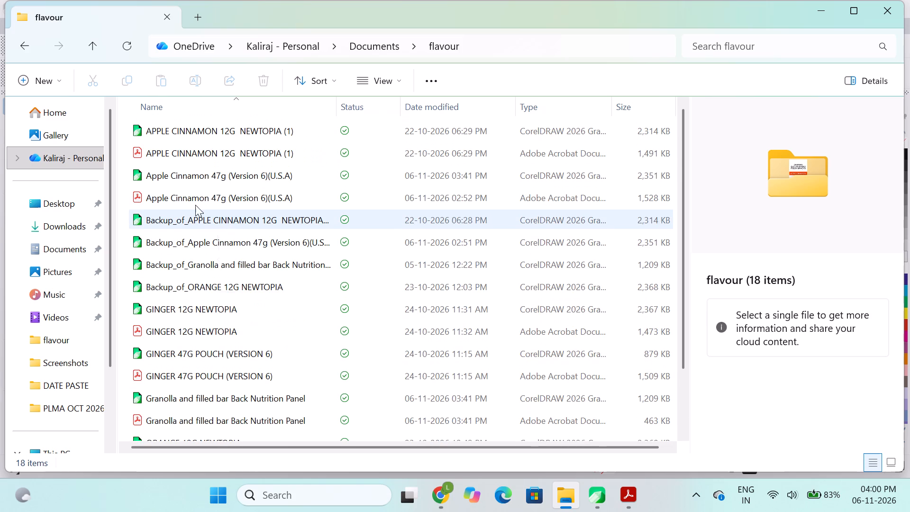
click(62, 242)
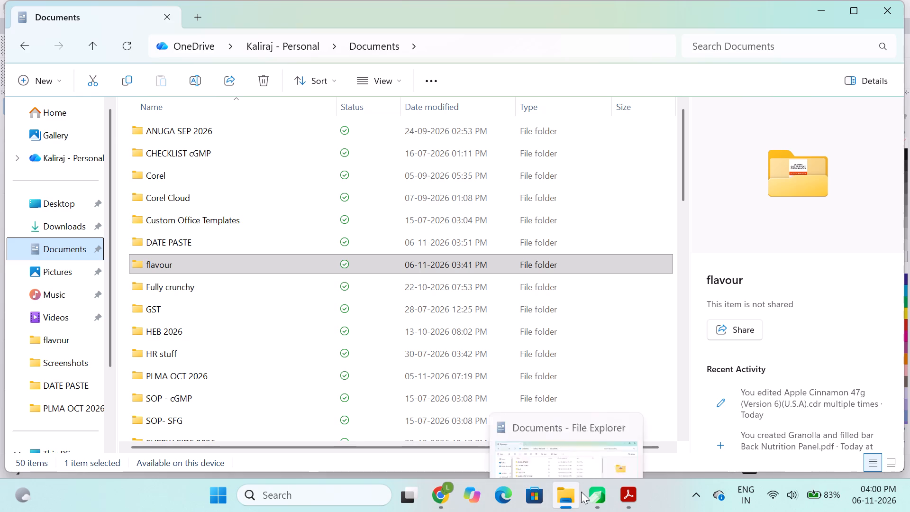
click(593, 489)
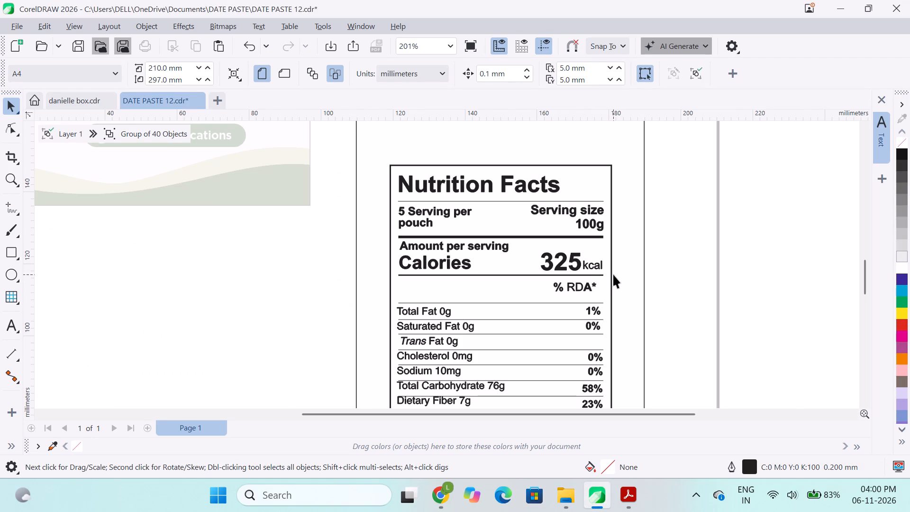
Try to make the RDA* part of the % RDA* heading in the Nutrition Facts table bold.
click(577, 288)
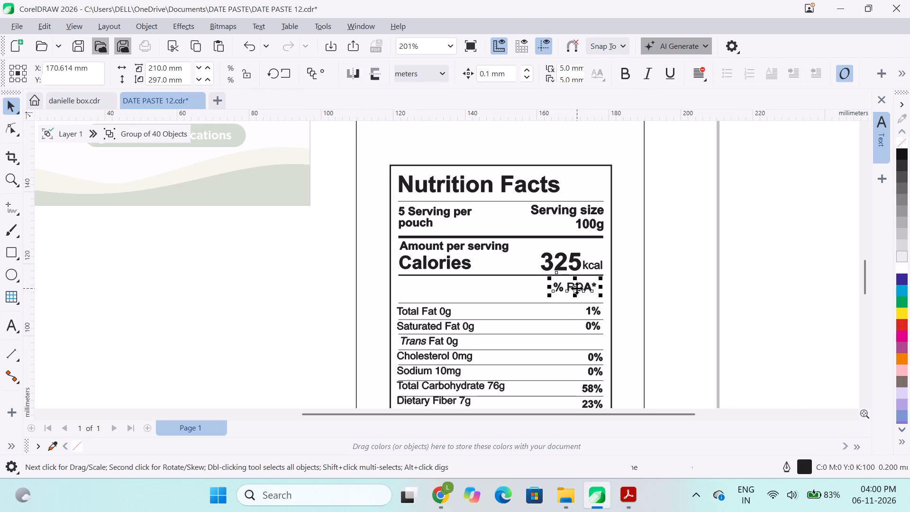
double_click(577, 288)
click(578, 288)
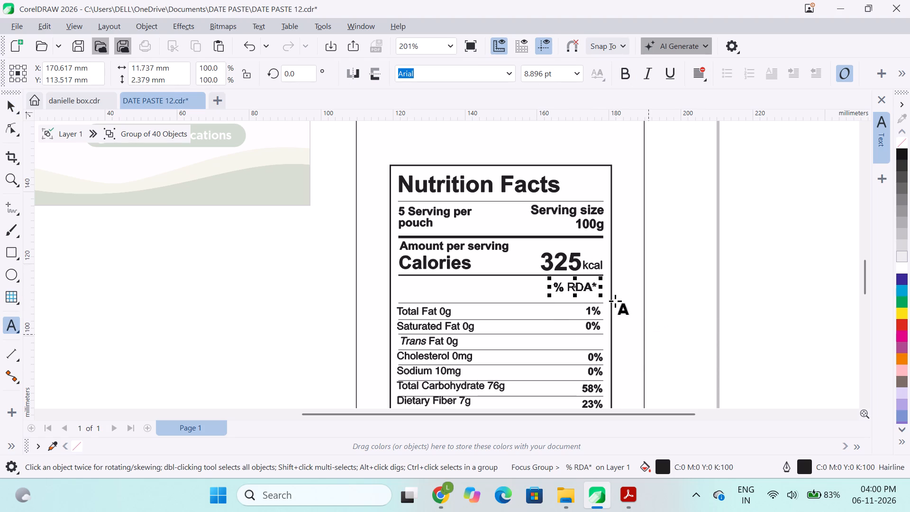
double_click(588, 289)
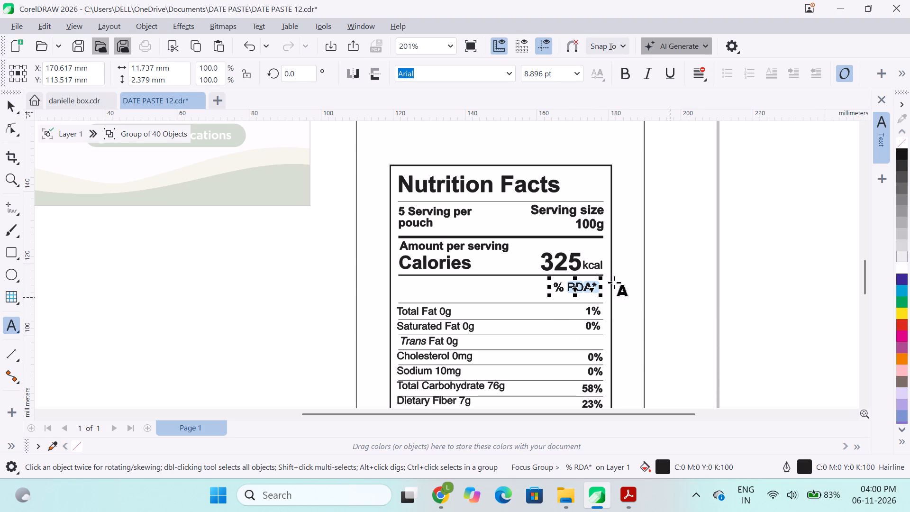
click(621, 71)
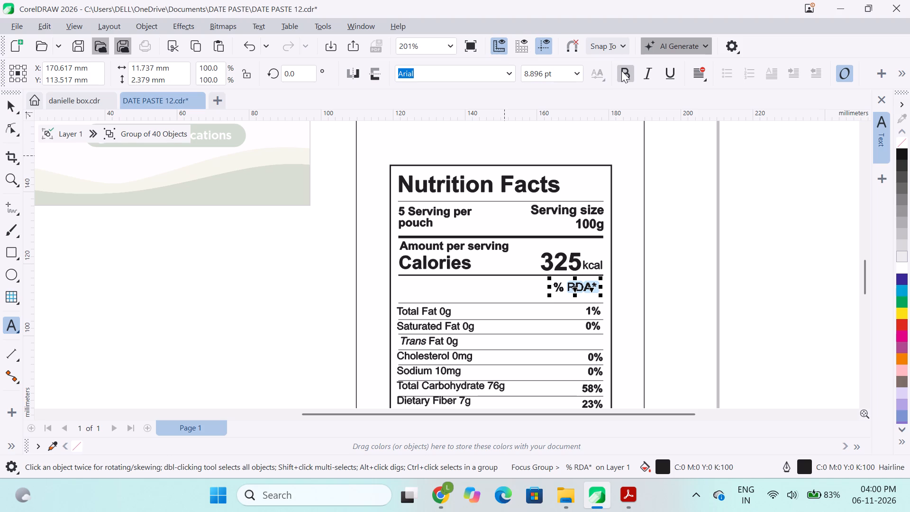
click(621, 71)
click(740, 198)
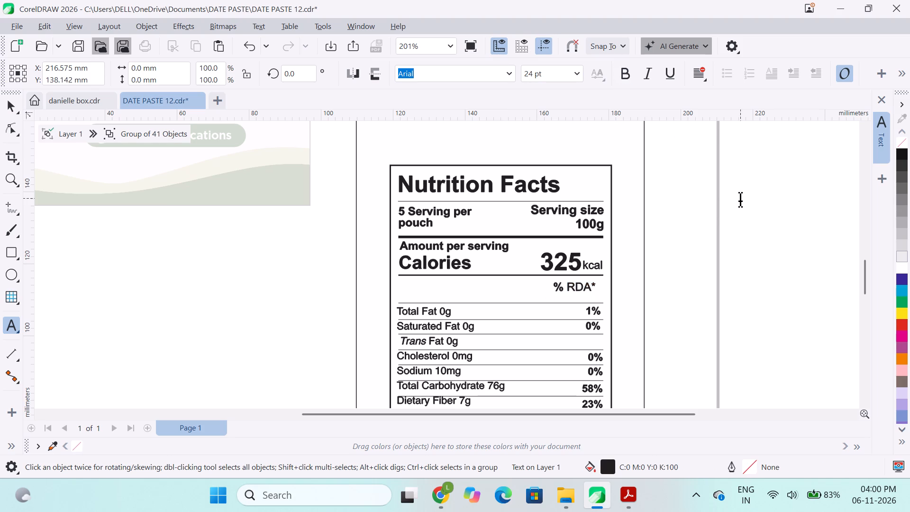
Make the % RDA text of the Nutrition Facts column heading bold, and leave the group with nothing selected.
ctrl+scroll(671, 253, up, 6)
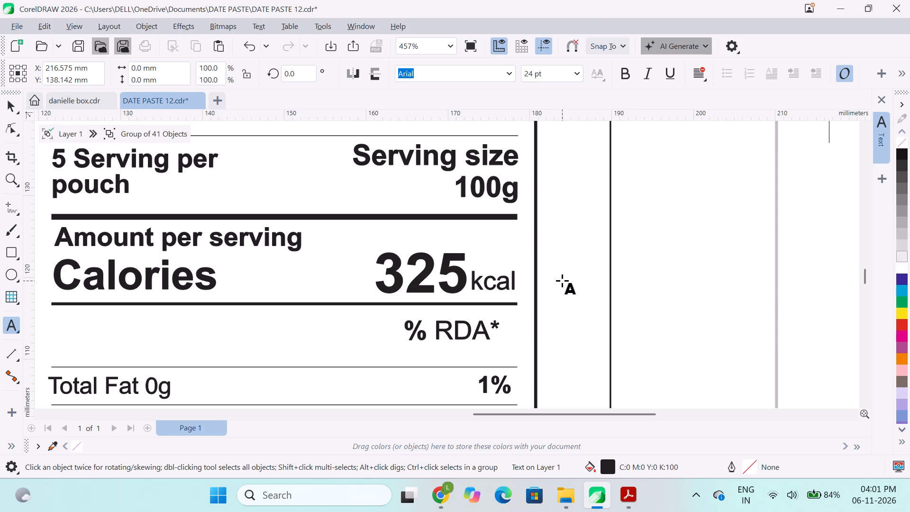
triple_click(462, 333)
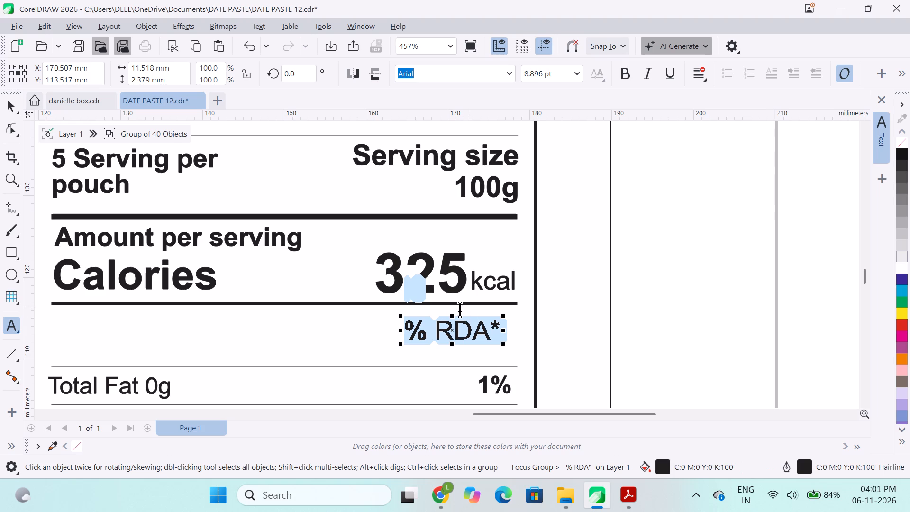
click(406, 323)
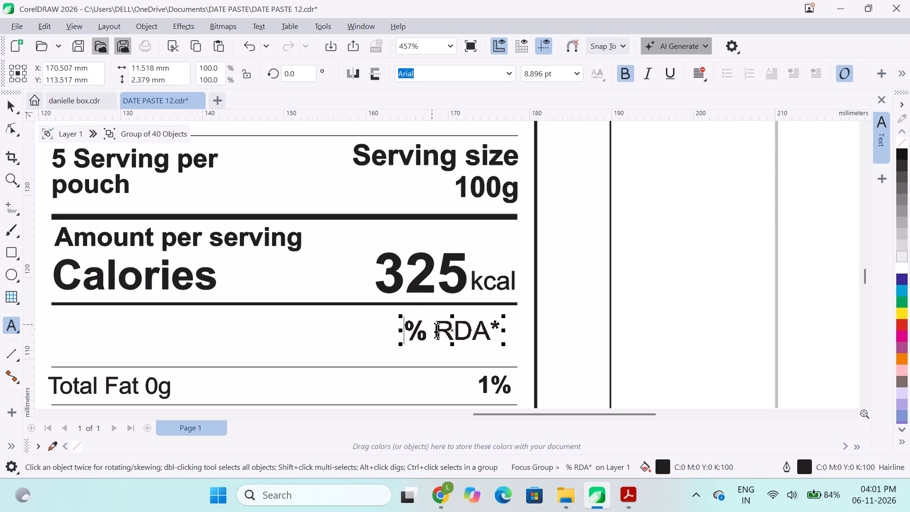
key(shift+Right)
key(shift+Right)
key(shift+Right)
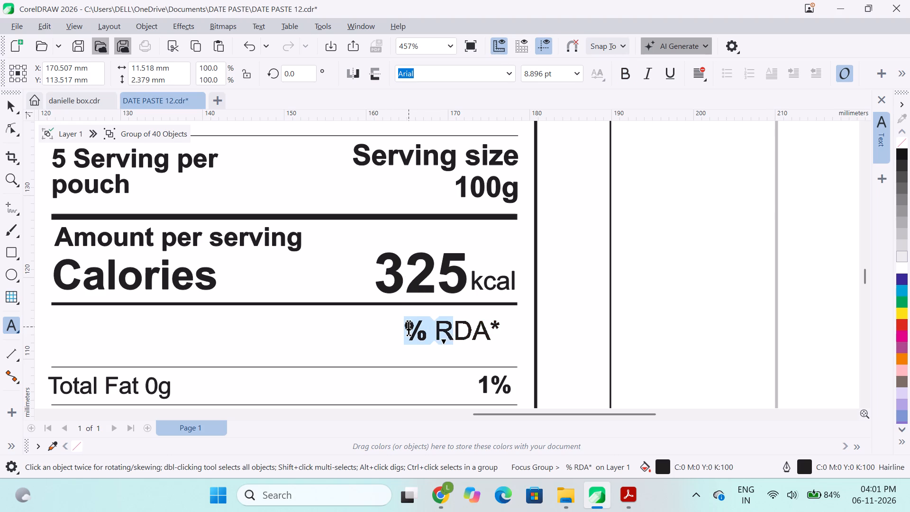
key(shift+Right)
key(shift+Right)
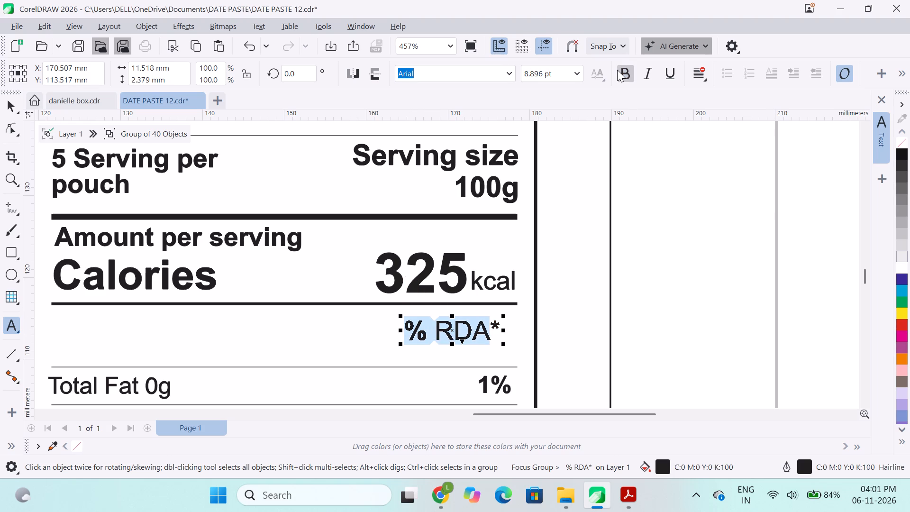
click(617, 70)
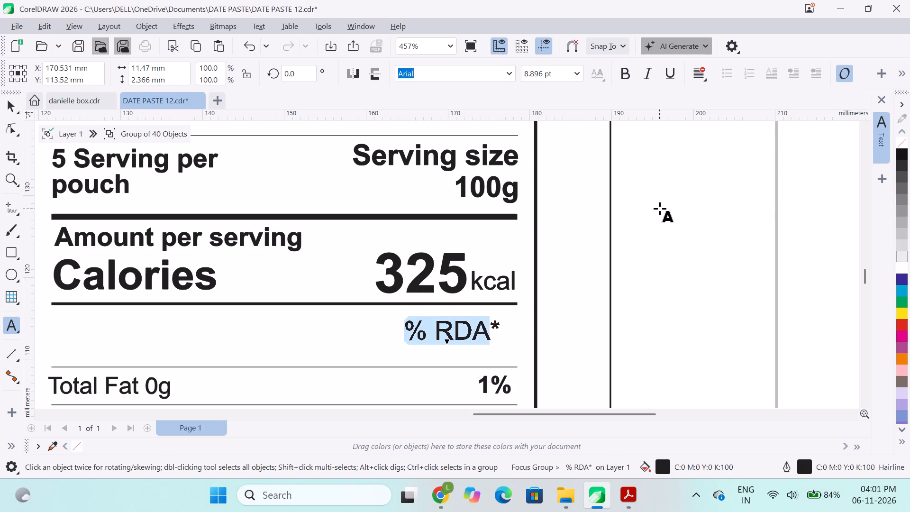
click(627, 75)
click(701, 221)
ctrl+scroll(701, 221, down, 4)
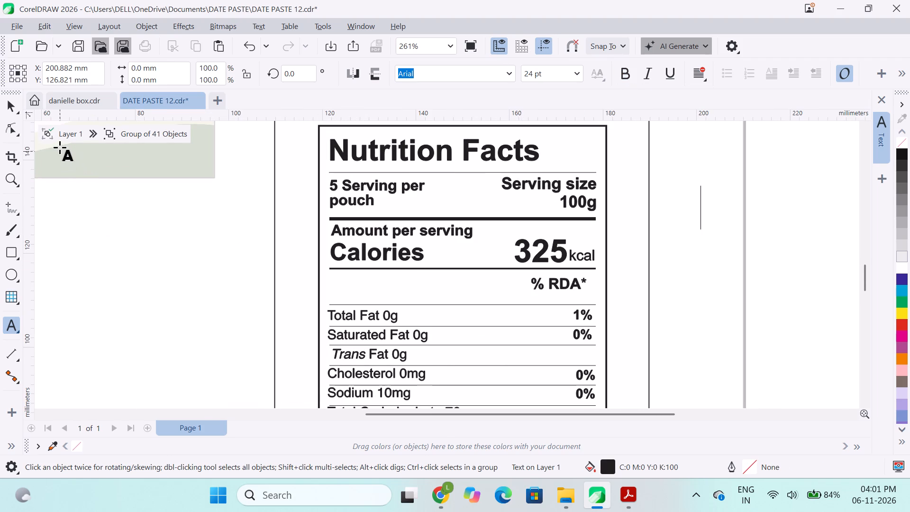
click(55, 131)
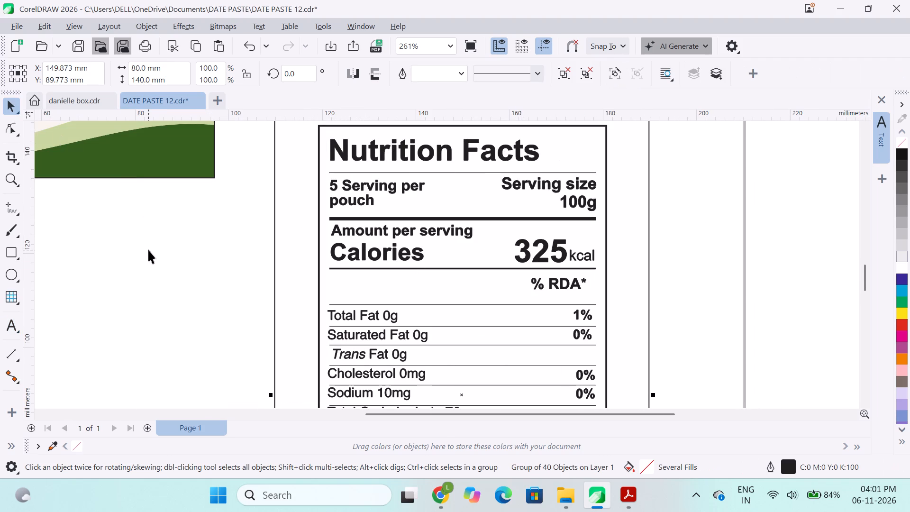
ctrl+scroll(148, 250, down, 3)
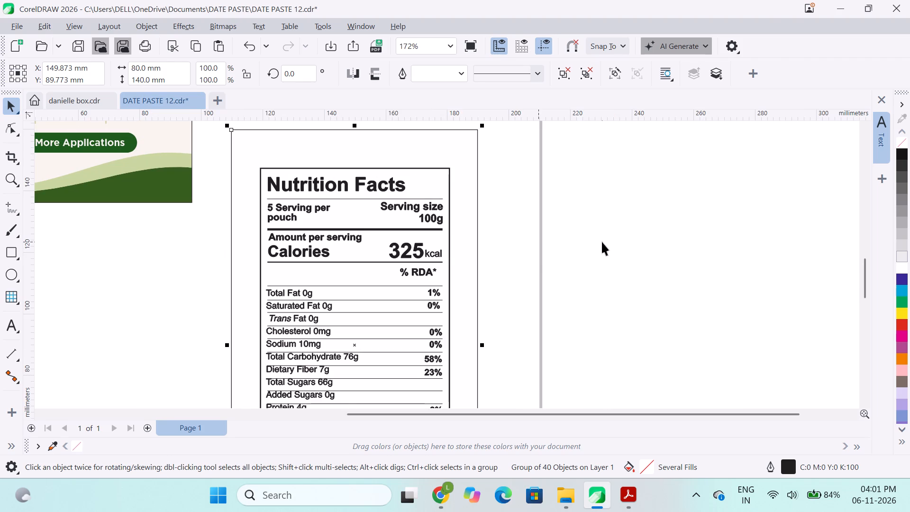
click(602, 242)
Review the page with the Date Paste front label and the Nutrition Facts panel.
ctrl+scroll(602, 242, down, 2)
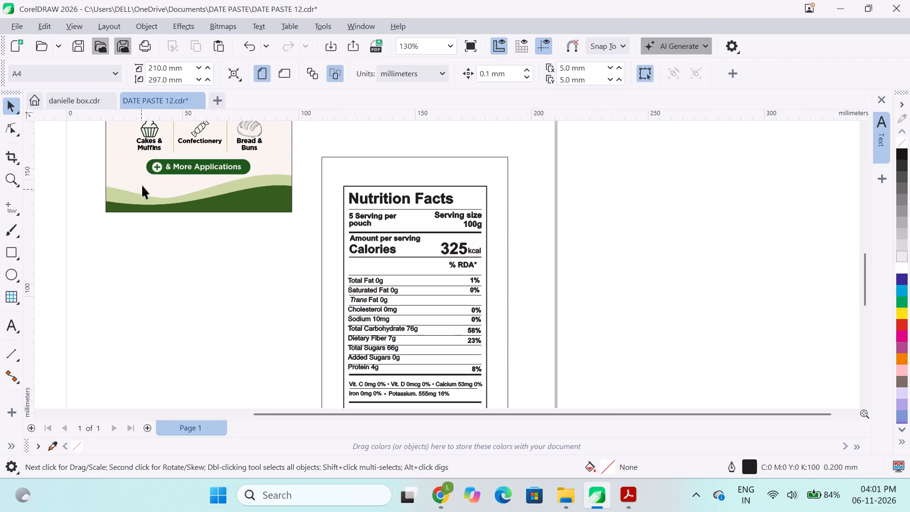
scroll(170, 227, up, 2)
ctrl+scroll(171, 230, down, 3)
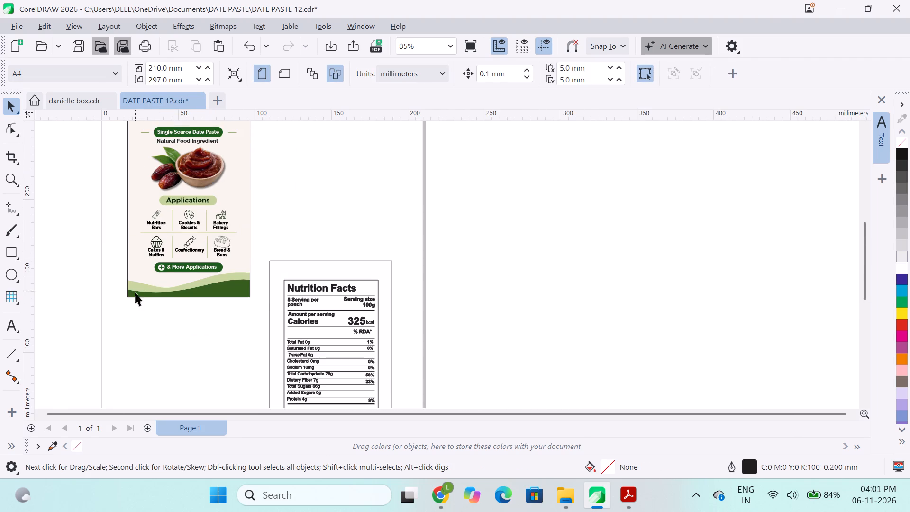
ctrl+scroll(136, 293, down, 2)
click(97, 279)
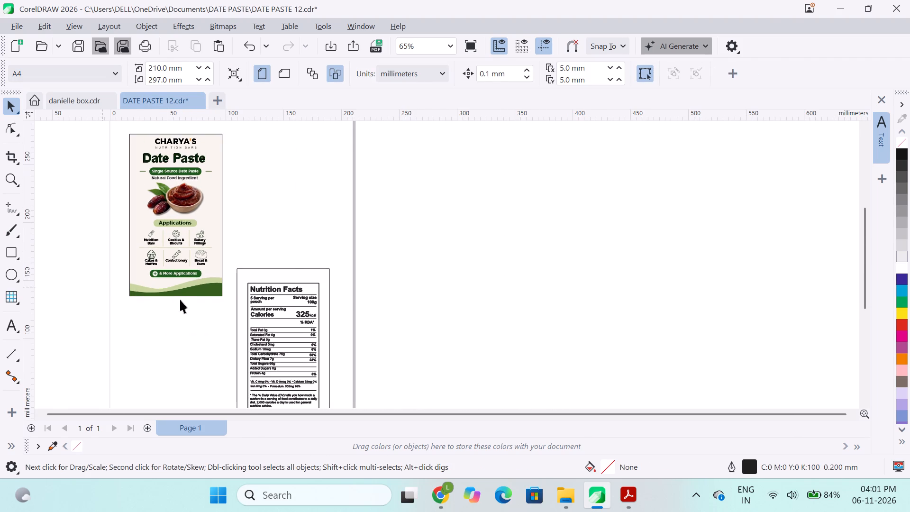
scroll(414, 206, up, 1)
scroll(414, 206, down, 2)
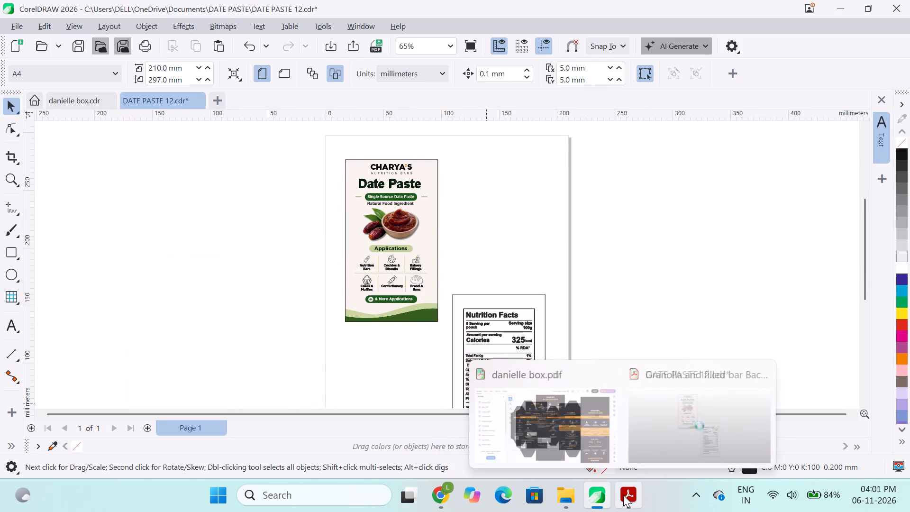
Switch to File Explorer and delete the DATE PASTE 12 PDF from the DATE PASTE folder.
click(577, 496)
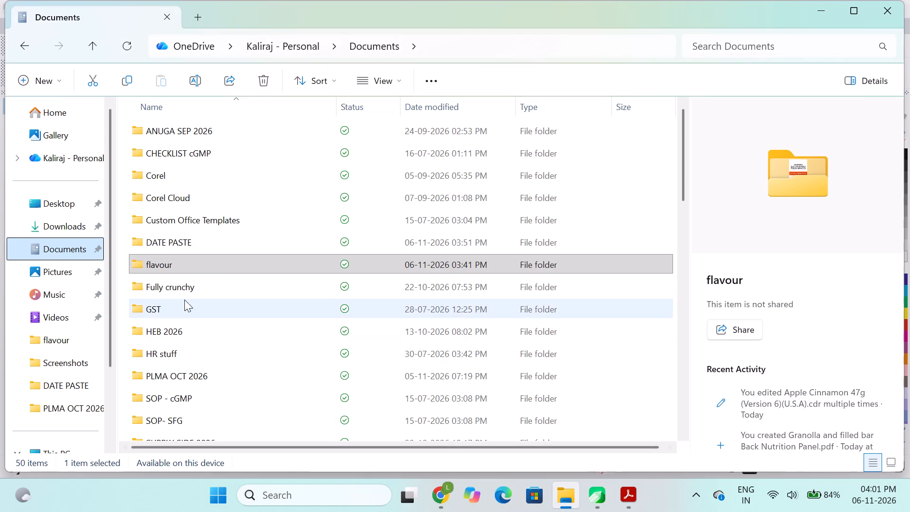
double_click(200, 247)
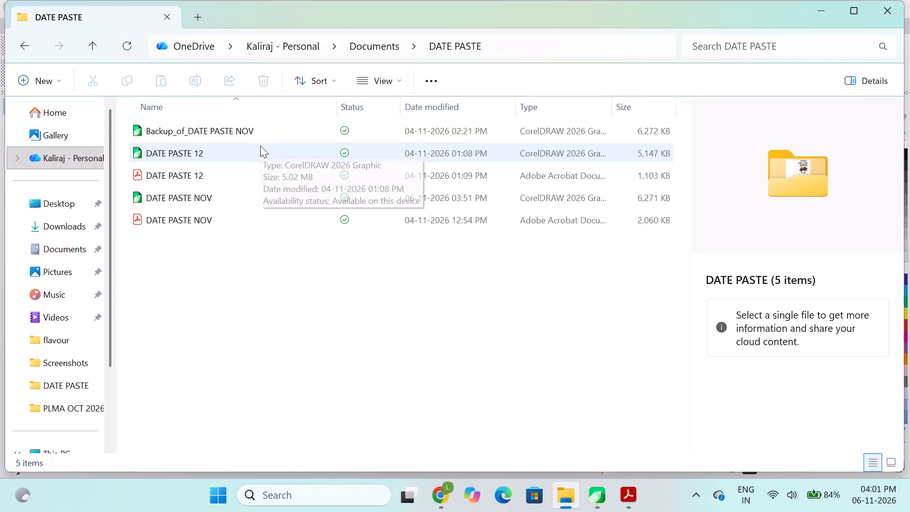
click(218, 173)
key(Delete)
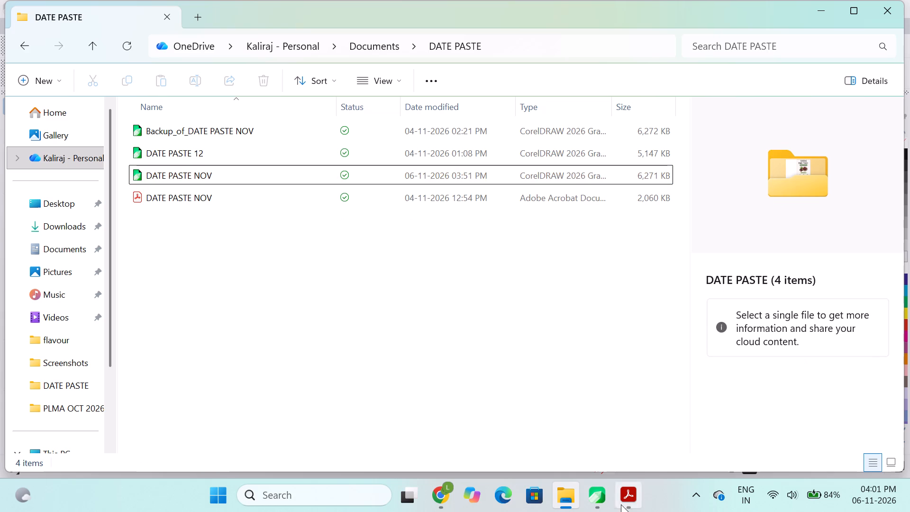
Return to CorelDRAW and save the DATE PASTE 12 drawing.
click(595, 498)
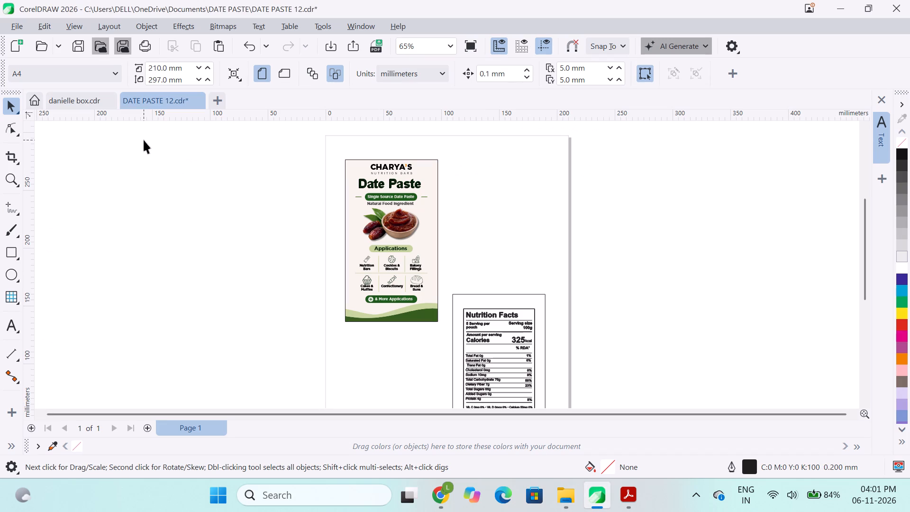
key(ctrl+s)
Save a PDF copy of the drawing as DATE PASTE 12 in the DATE PASTE folder, exporting the current document.
click(16, 27)
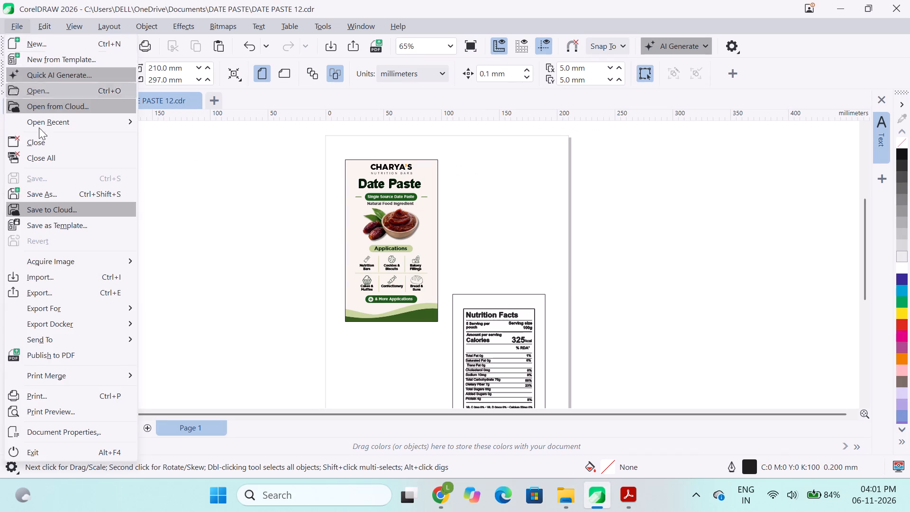
click(64, 193)
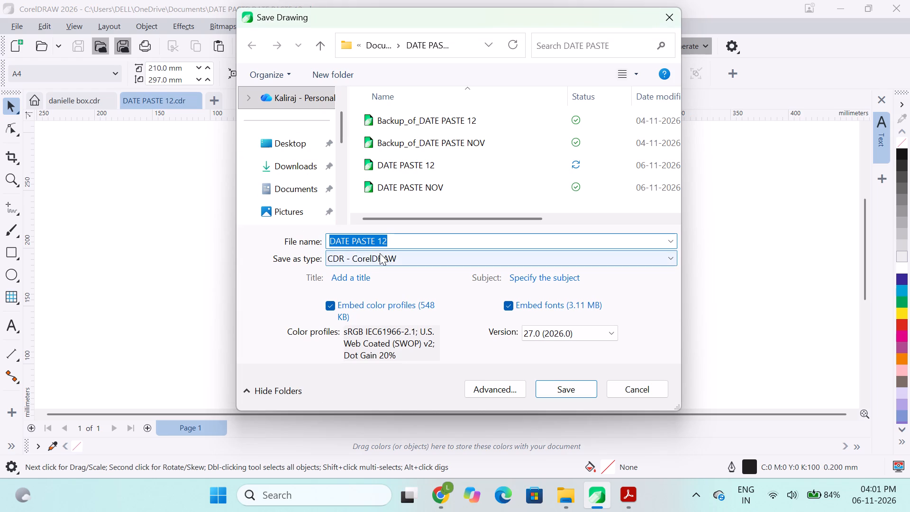
click(380, 253)
click(357, 1)
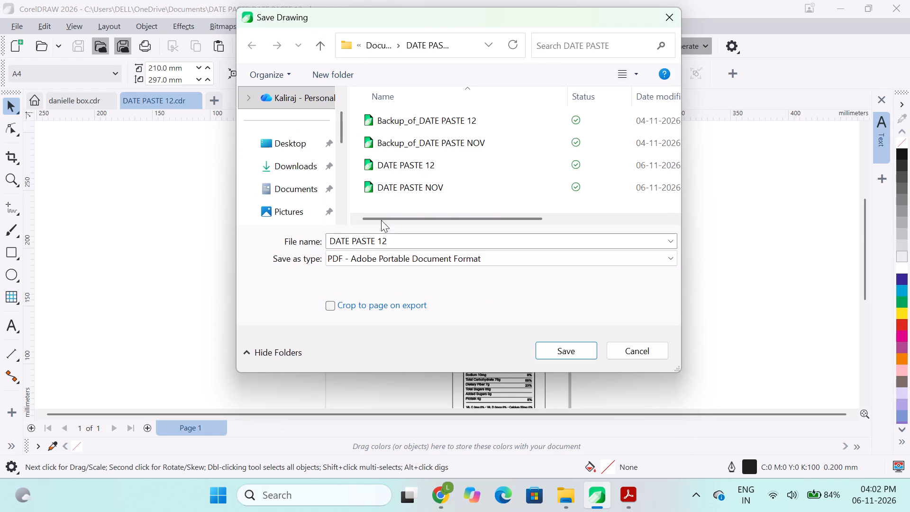
click(573, 352)
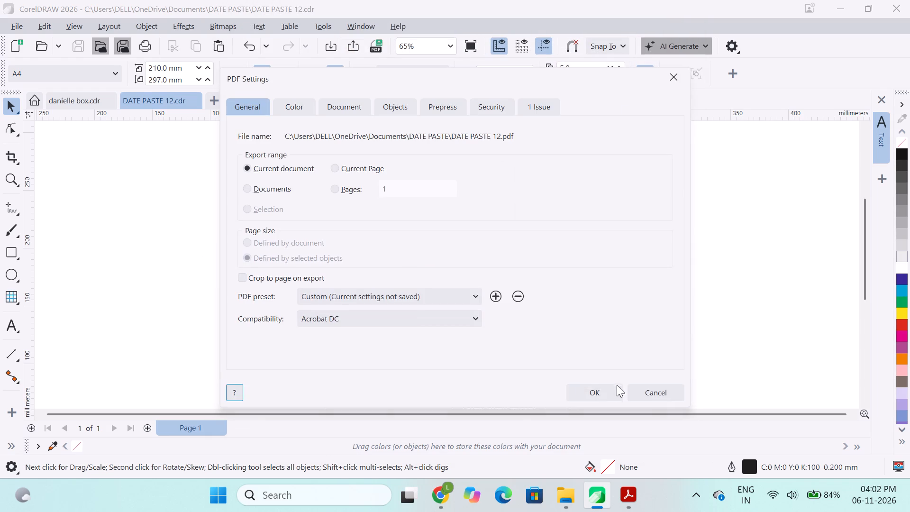
click(611, 390)
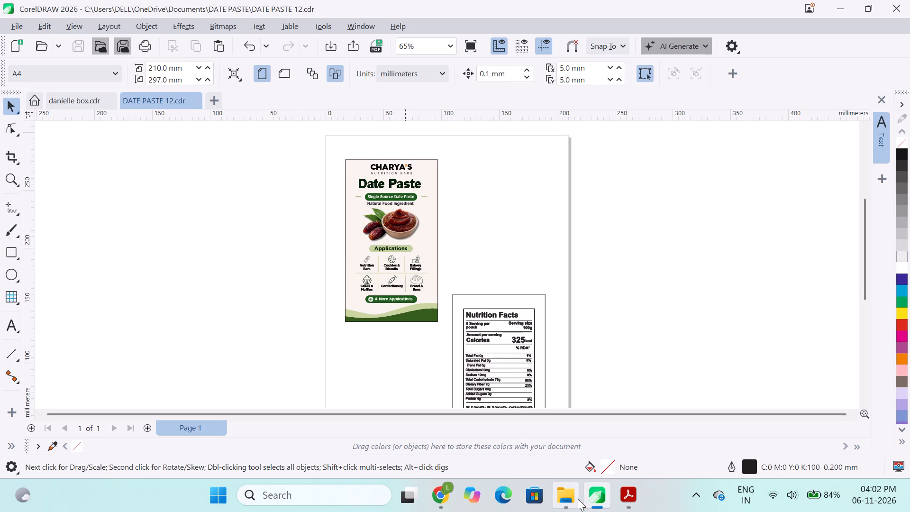
Switch to Acrobat and close the Granolla and filled bar PDF.
click(628, 499)
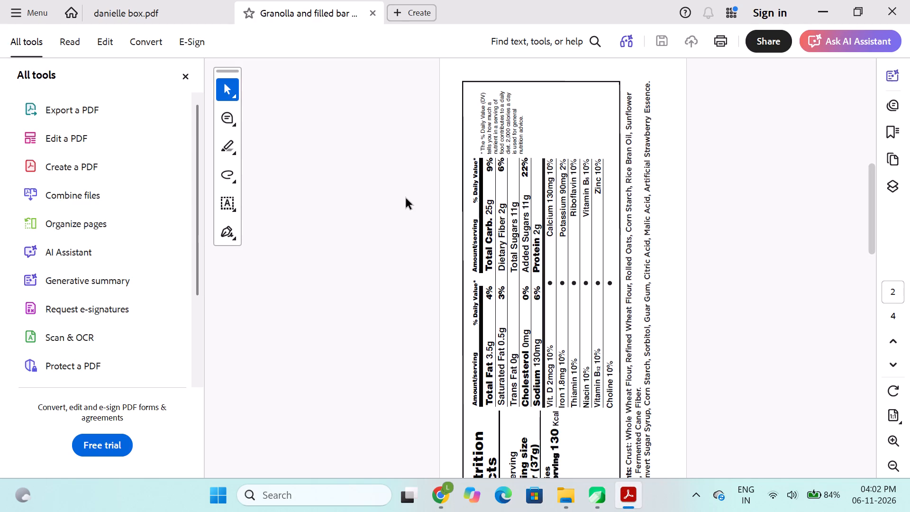
click(370, 14)
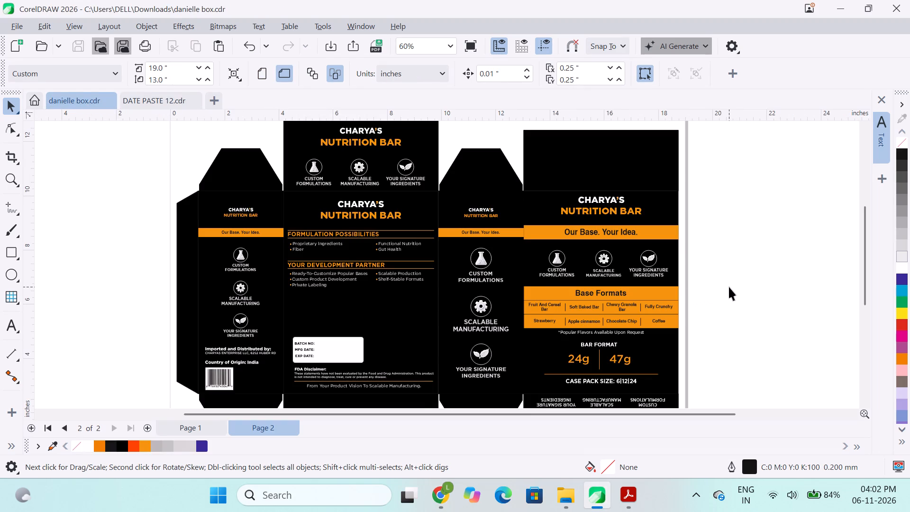
ctrl+scroll(729, 287, up, 2)
scroll(736, 300, down, 1)
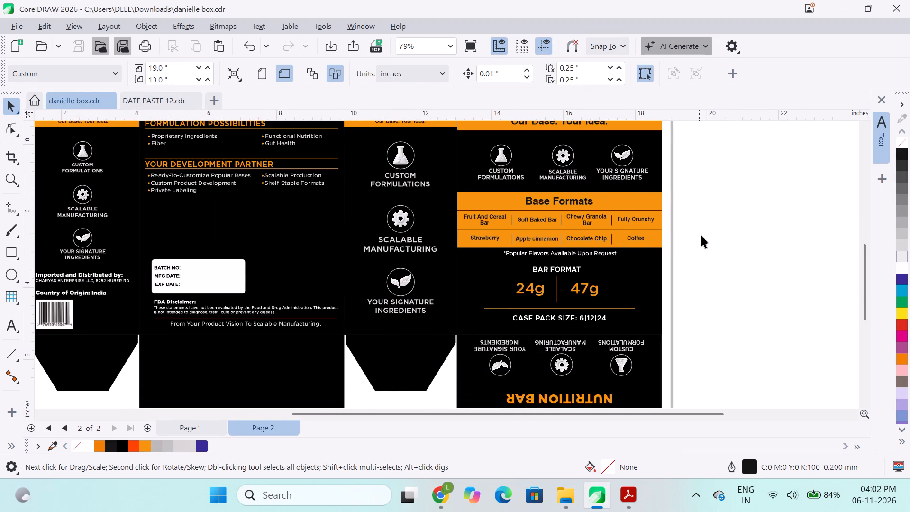
drag(701, 235, 497, 243)
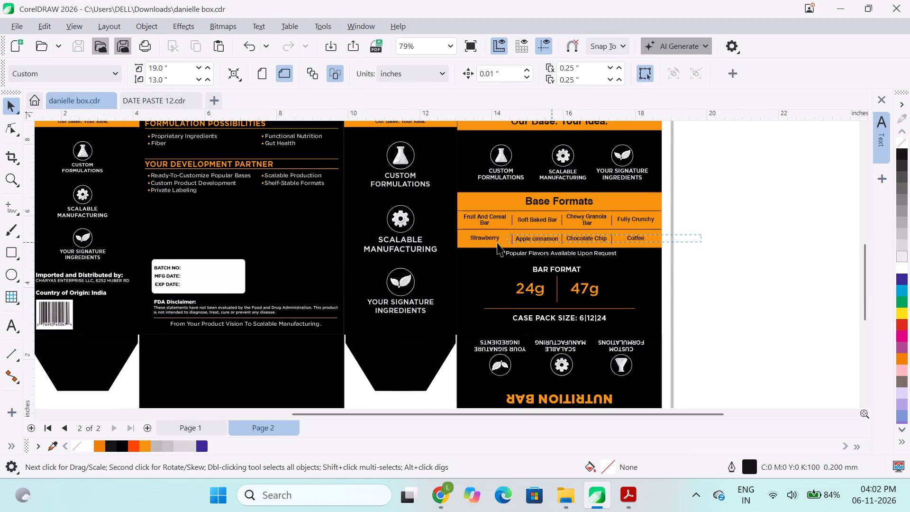
drag(497, 243, 462, 243)
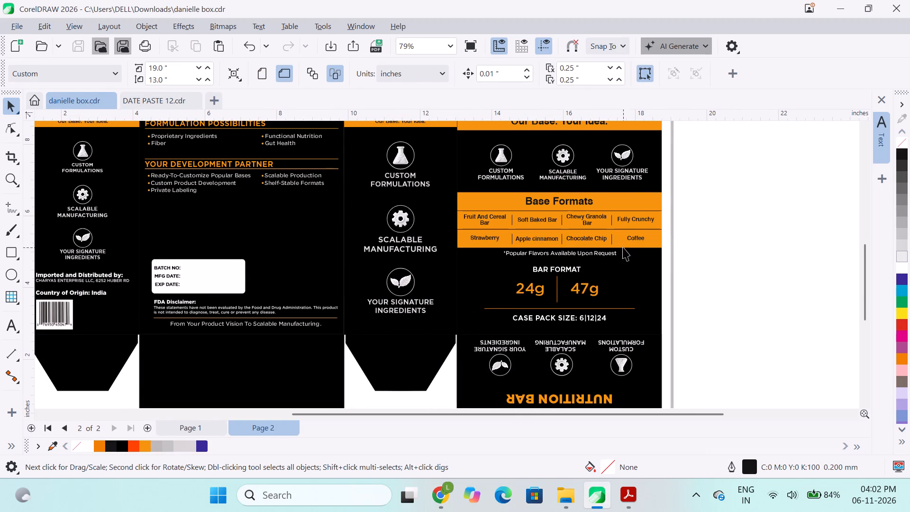
click(631, 238)
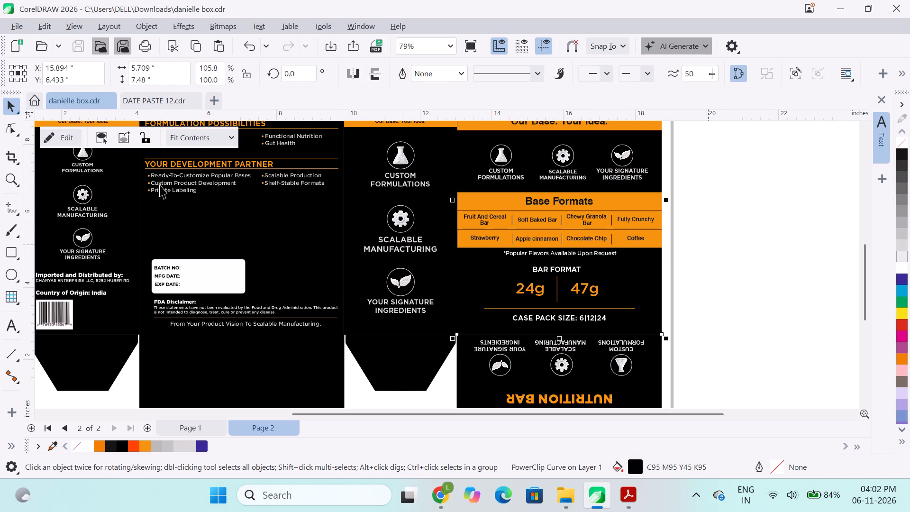
drag(43, 131, 47, 132)
Vertically centre the flavour row's names and dividers, Strawberry to Coffee, on their orange band, and finish the PowerClip edit.
click(690, 233)
drag(692, 229, 691, 229)
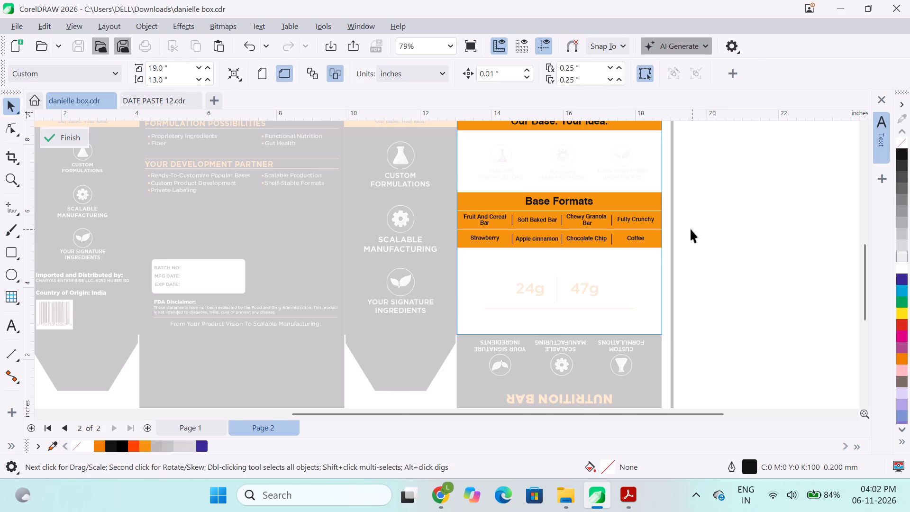
drag(691, 229, 461, 240)
click(517, 238)
click(686, 236)
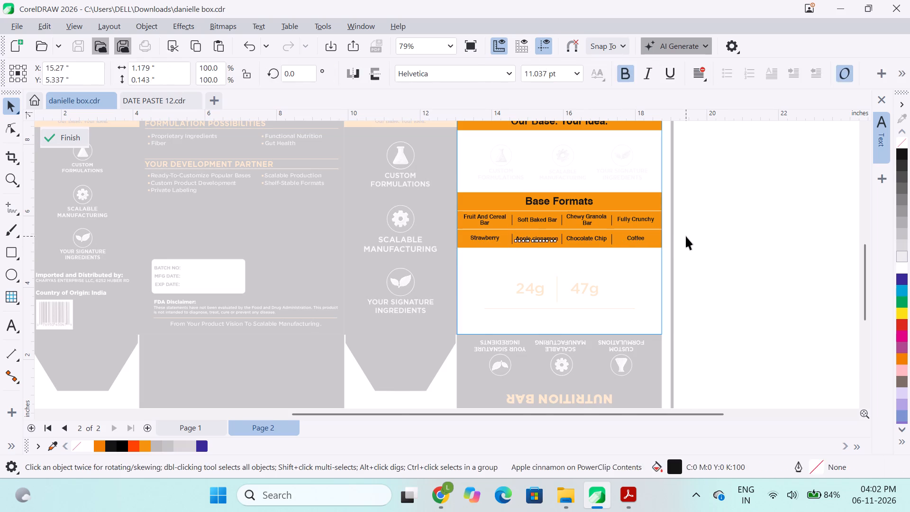
drag(677, 231, 483, 242)
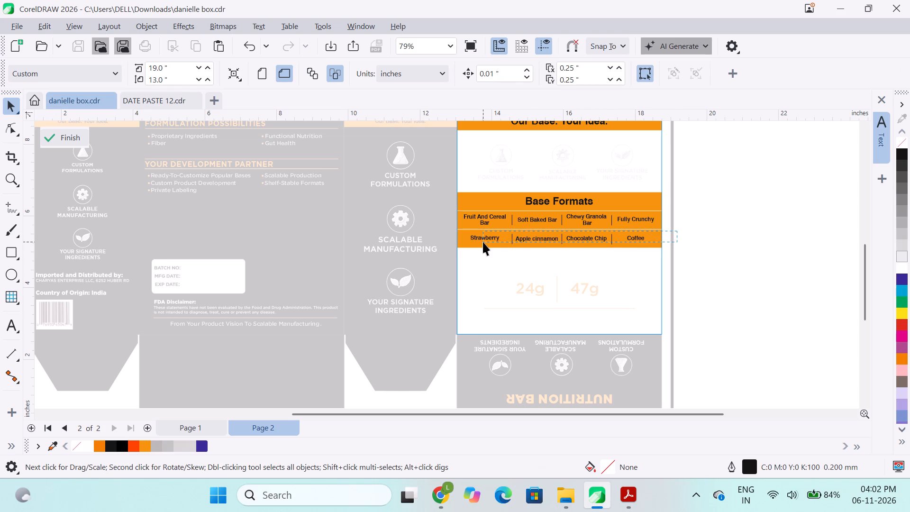
drag(483, 242, 464, 245)
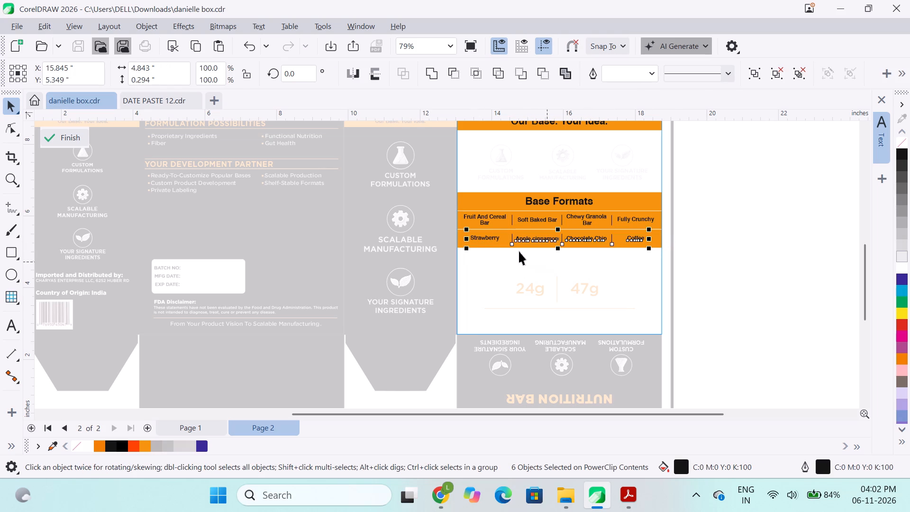
ctrl+scroll(490, 240, up, 4)
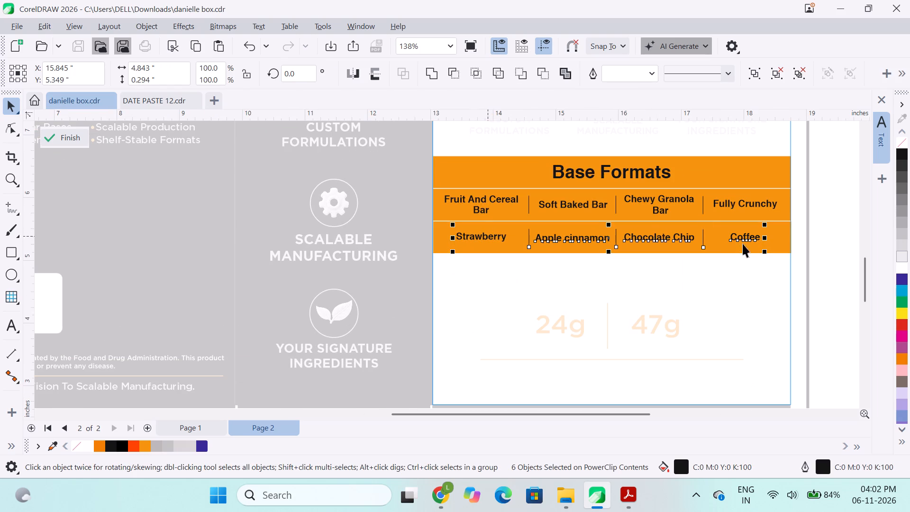
shift+click(783, 238)
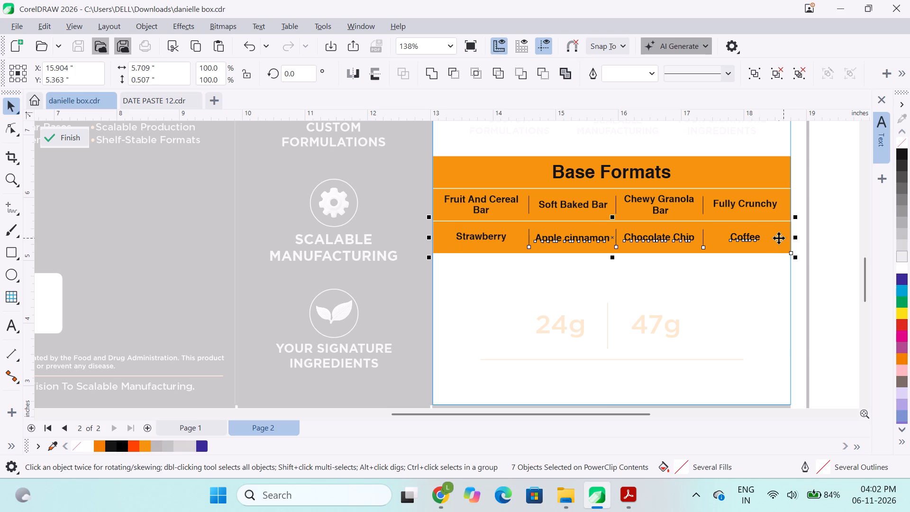
key(e)
click(848, 225)
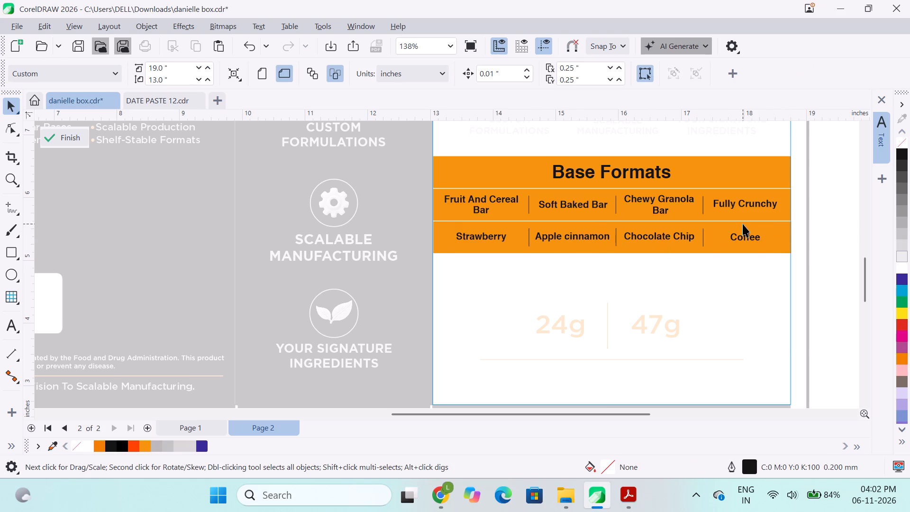
click(65, 133)
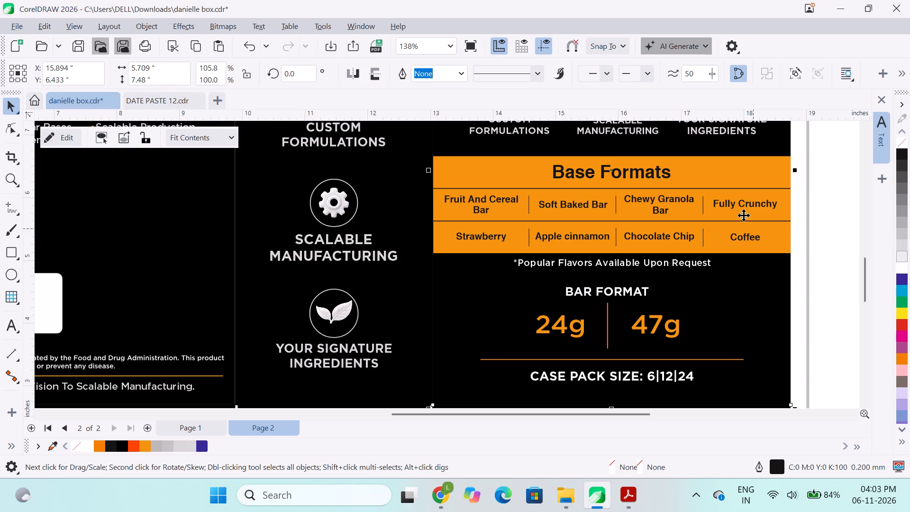
Reopen the PowerClip and align the names and dividers of the row from Fruit And Cereal Bar to Fully Crunchy on a common horizontal centre line.
click(52, 139)
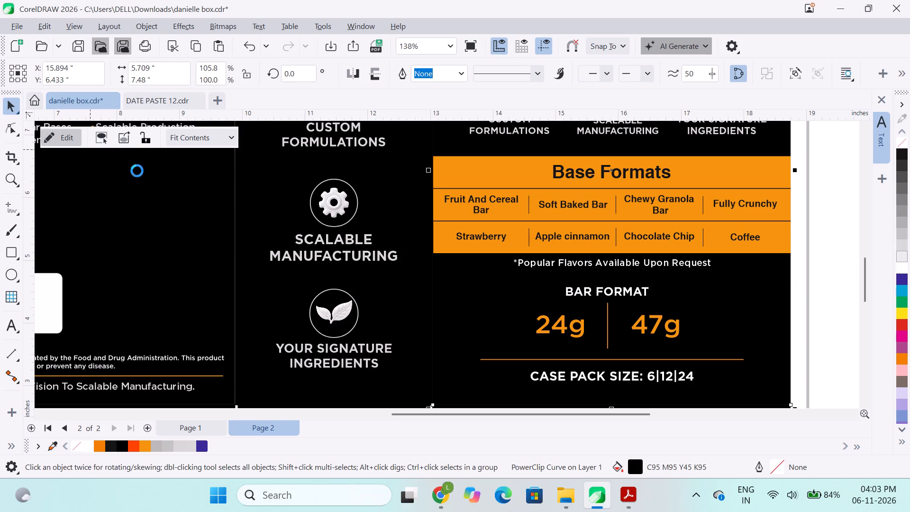
drag(831, 190, 638, 219)
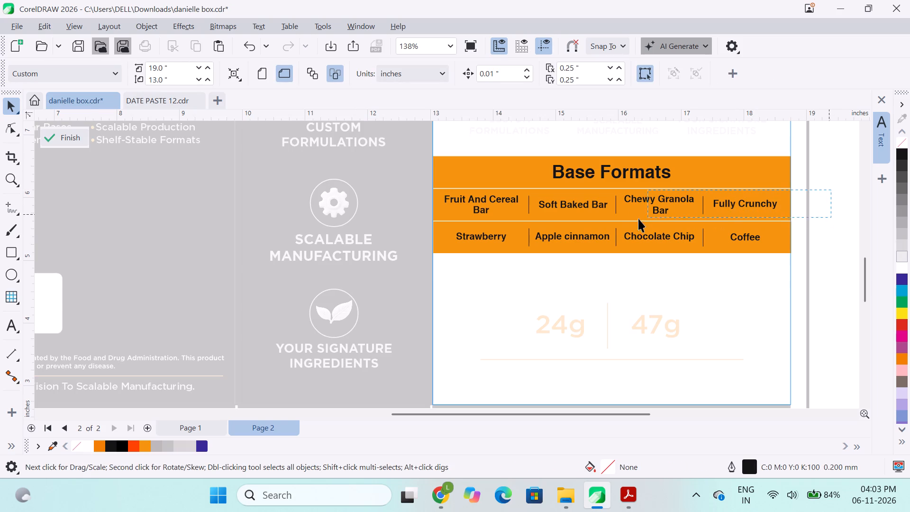
drag(638, 219, 490, 211)
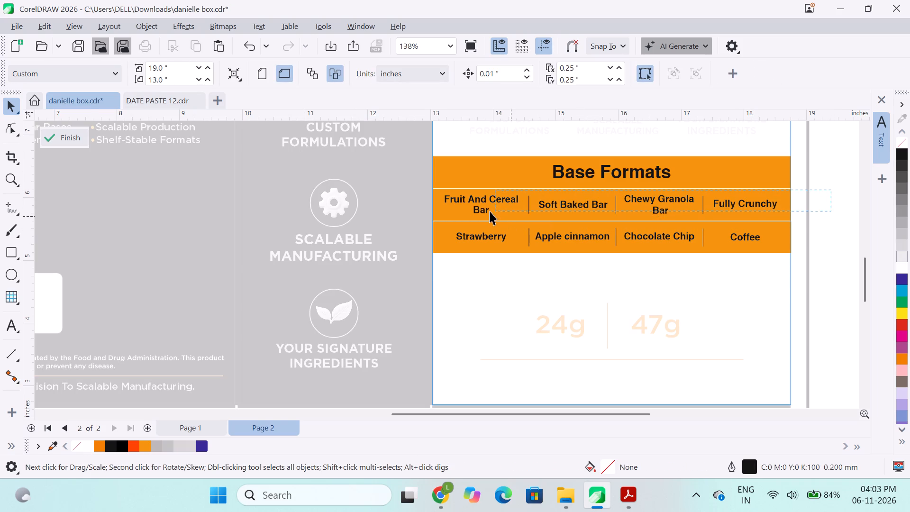
drag(490, 211, 438, 215)
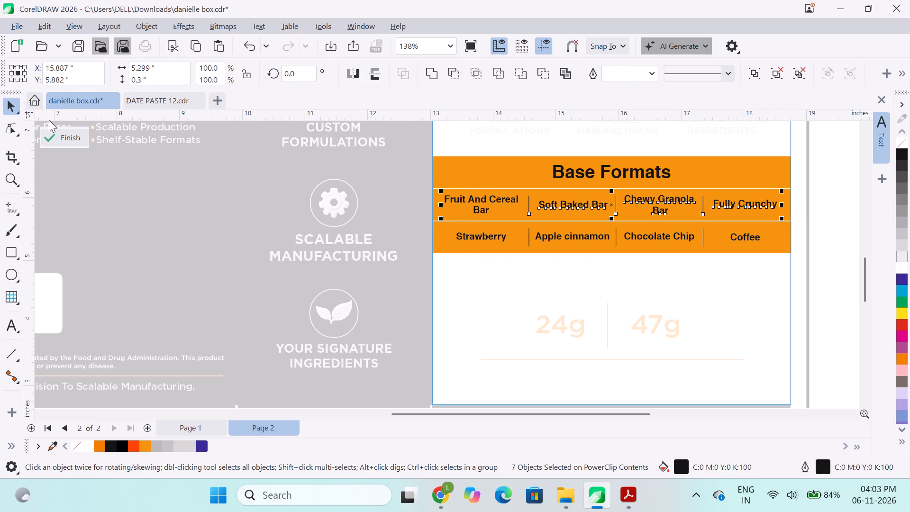
key(e)
click(821, 206)
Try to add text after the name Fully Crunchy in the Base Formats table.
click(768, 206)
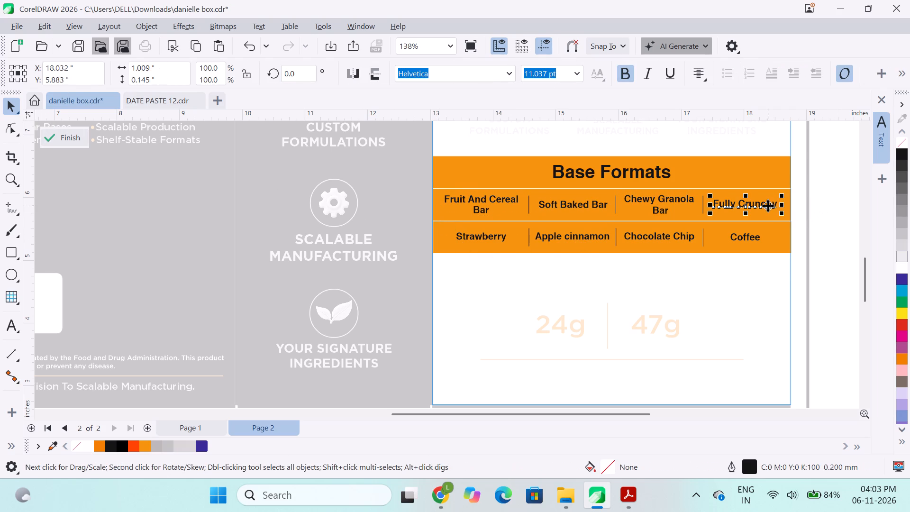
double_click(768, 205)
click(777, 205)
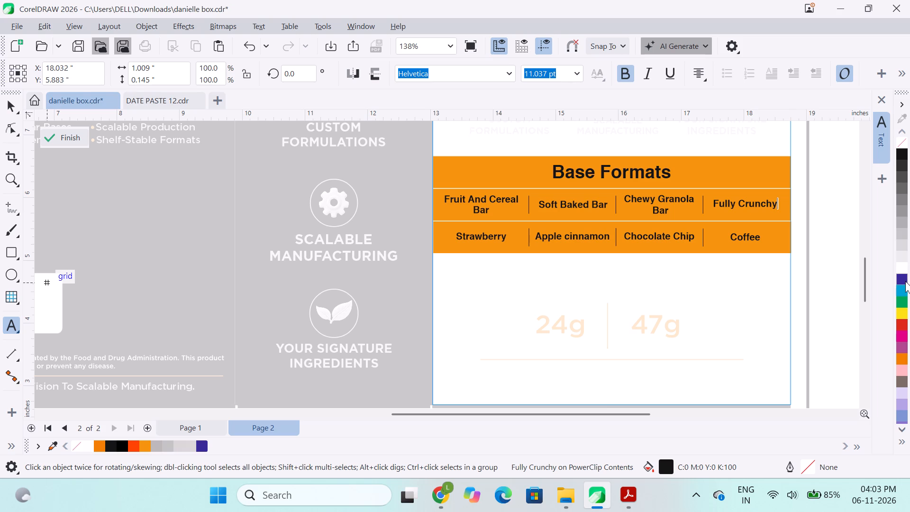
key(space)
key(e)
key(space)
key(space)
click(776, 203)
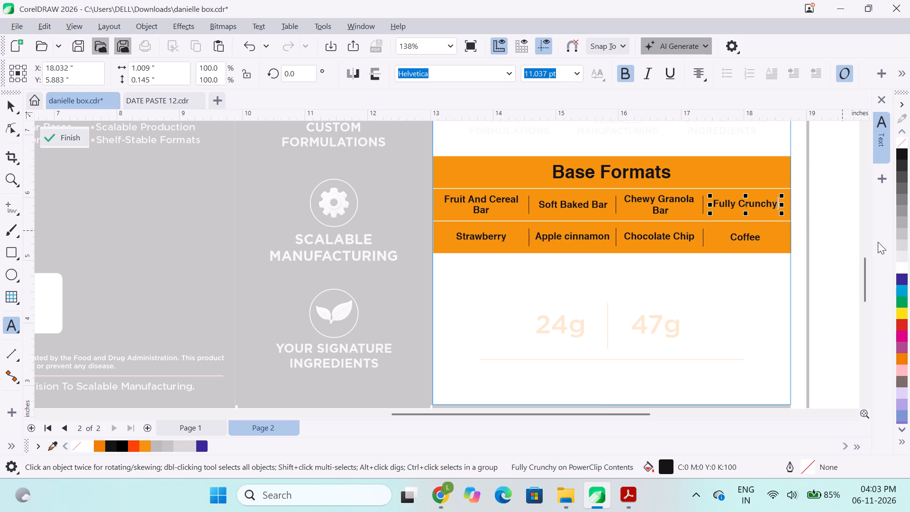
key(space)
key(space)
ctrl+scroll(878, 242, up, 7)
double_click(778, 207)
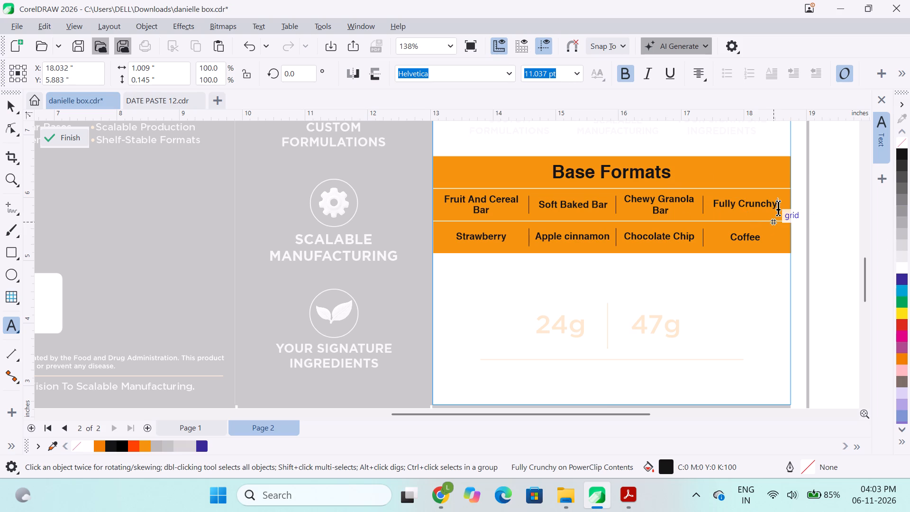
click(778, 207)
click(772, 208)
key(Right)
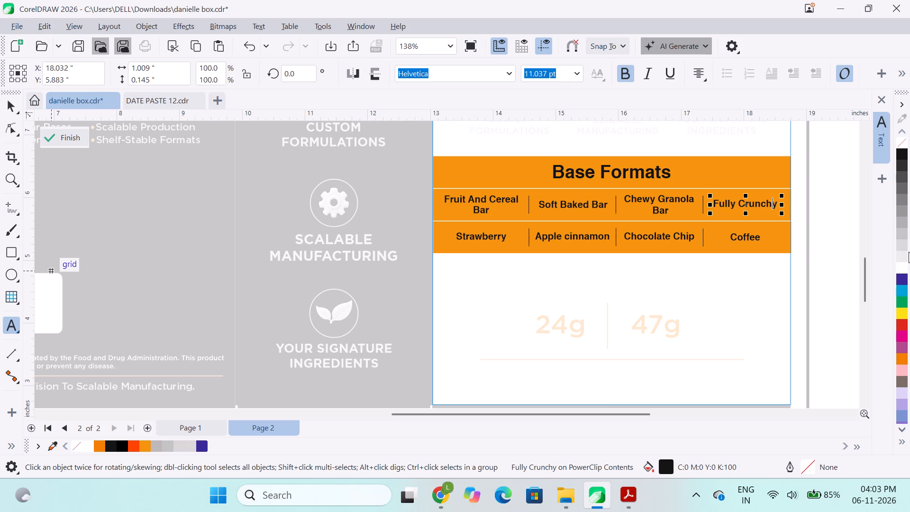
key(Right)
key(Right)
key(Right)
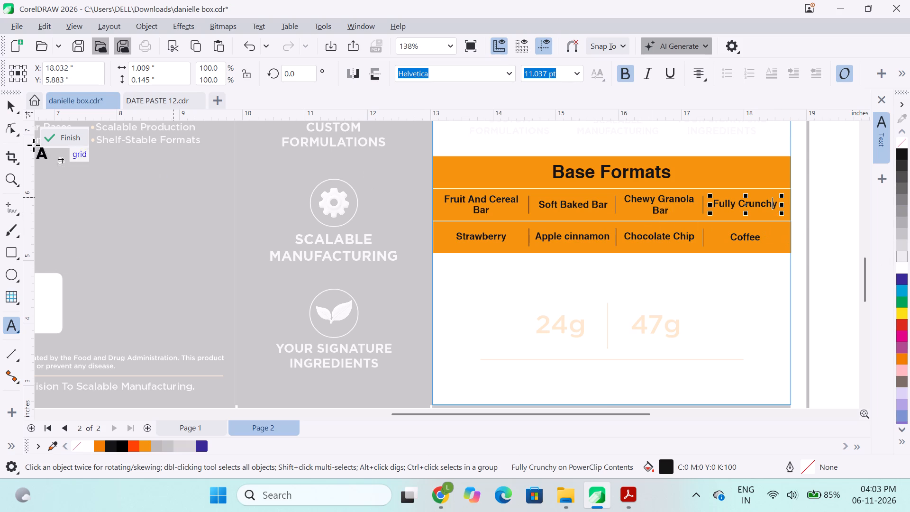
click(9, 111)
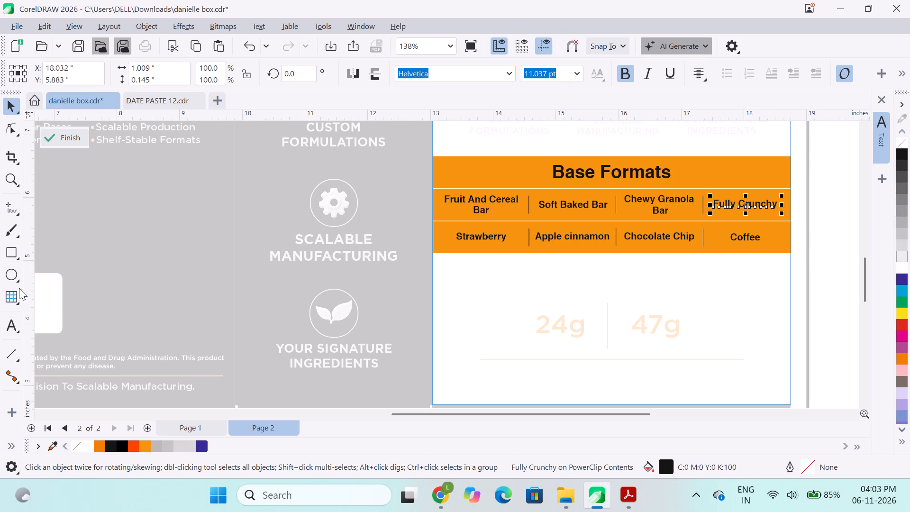
Extend the name Fully Crunchy in the Base Formats table to read Fully Crunchy Bar.
click(775, 202)
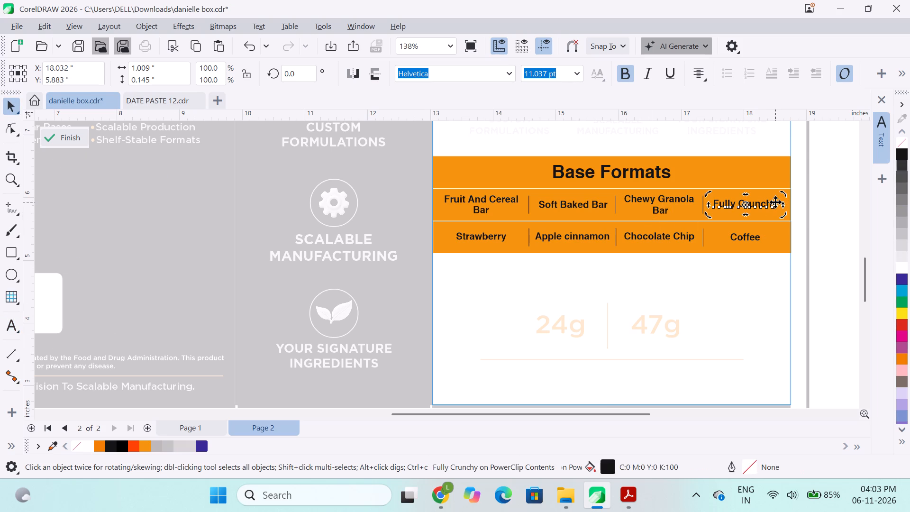
double_click(775, 202)
key(space)
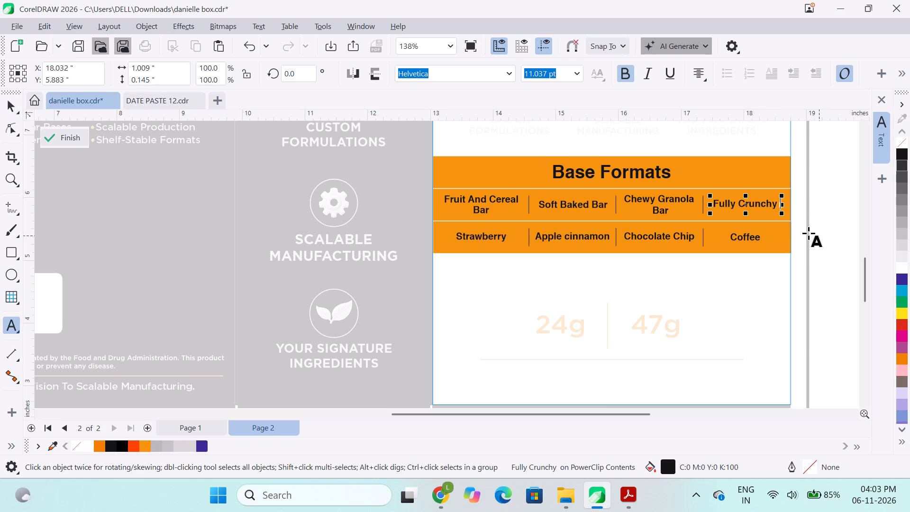
text(ae)
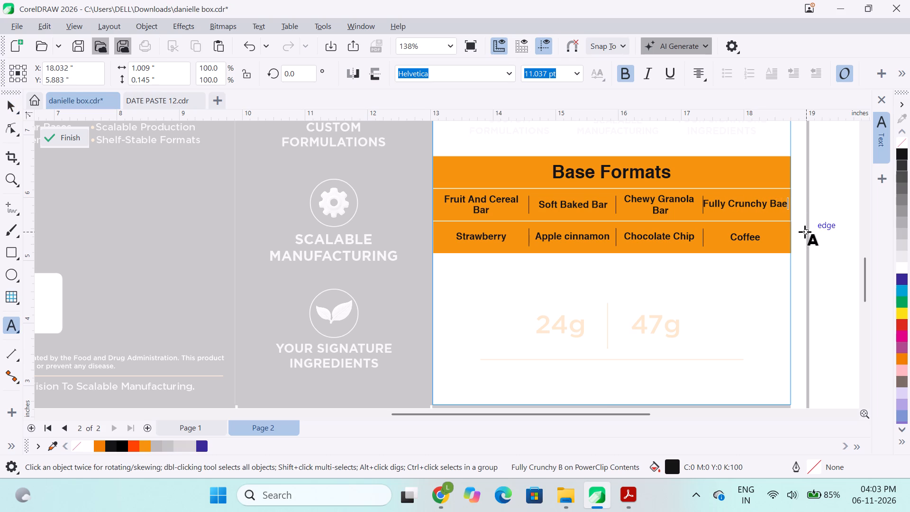
key(BackSpace)
key(r)
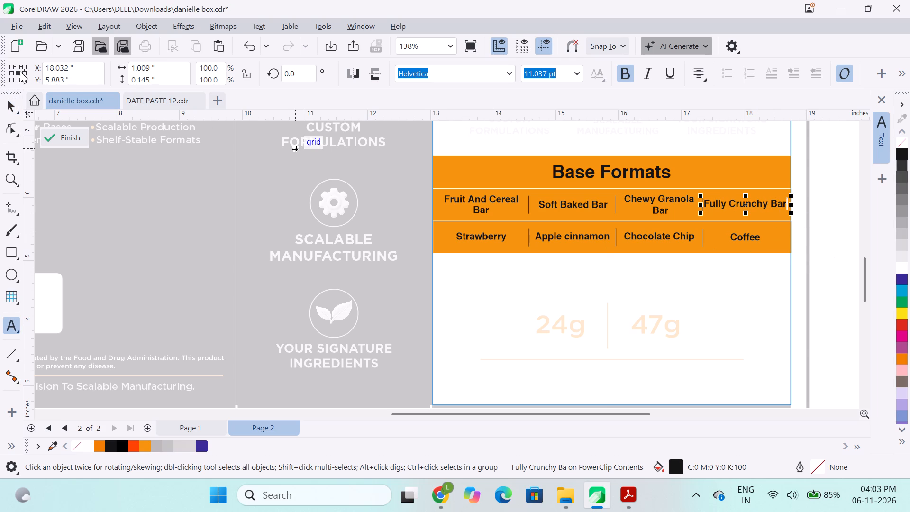
click(5, 111)
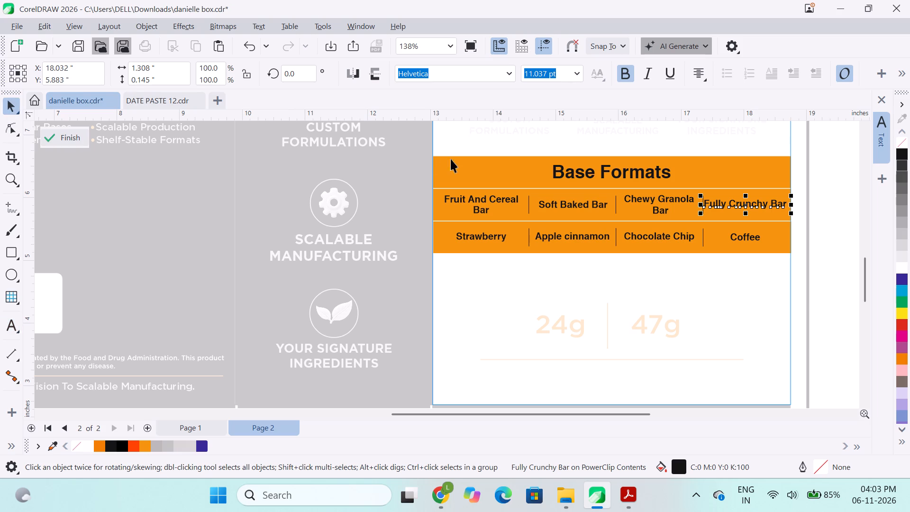
Nudge the Fully Crunchy Bar name right, away from its divider, until its X position is 18.122 inches.
click(817, 188)
drag(831, 192, 808, 206)
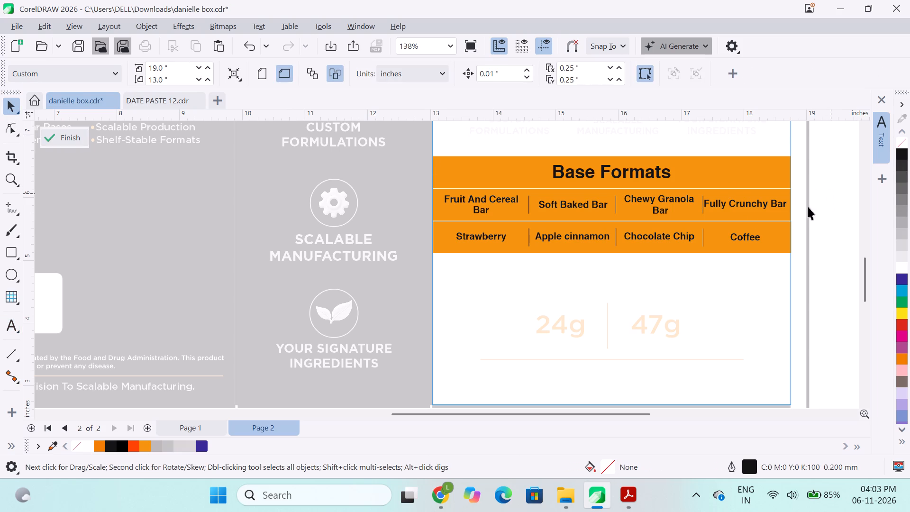
drag(808, 206, 707, 212)
drag(707, 212, 705, 212)
click(746, 207)
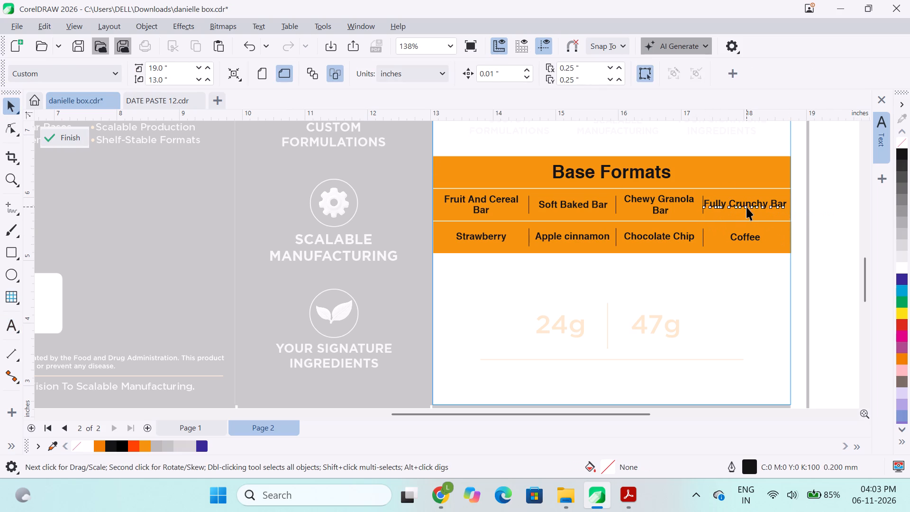
key(Right)
key(Right)
key(Right)
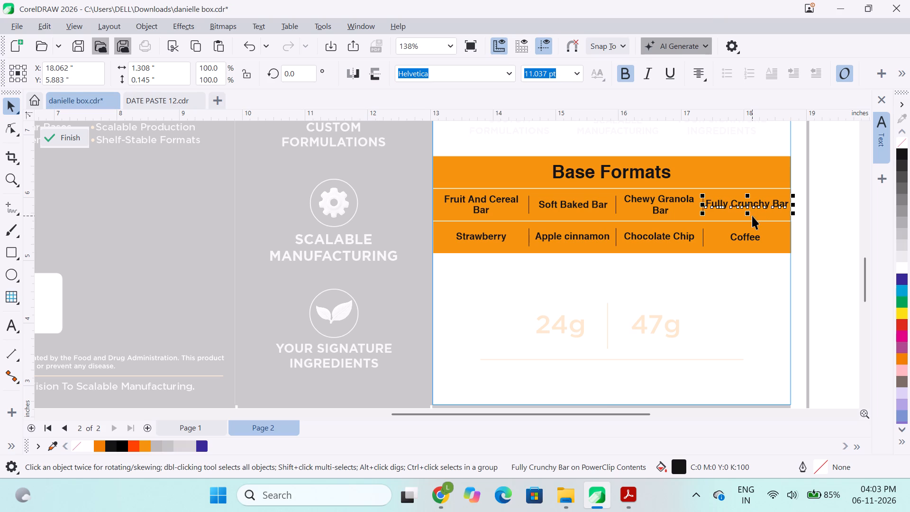
key(Right)
key(Right)
key(Right)
key(Right)
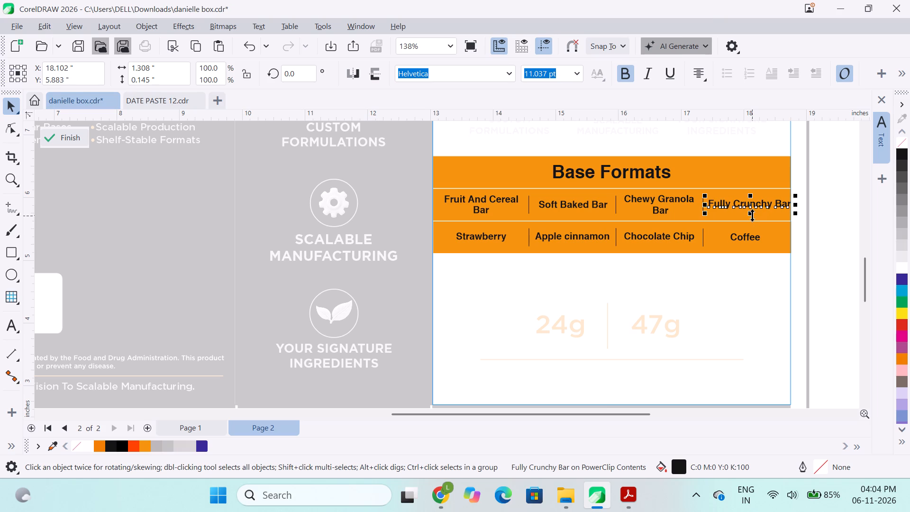
click(846, 187)
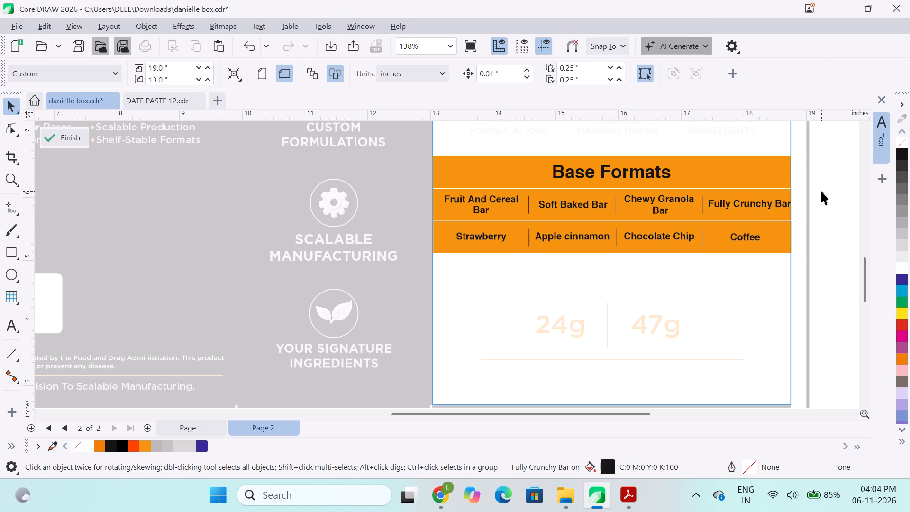
click(765, 202)
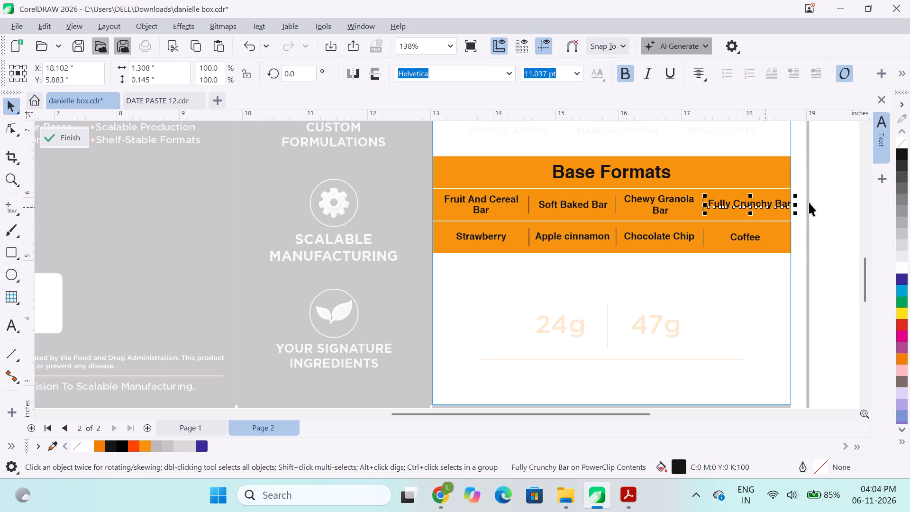
key(Right)
key(Right)
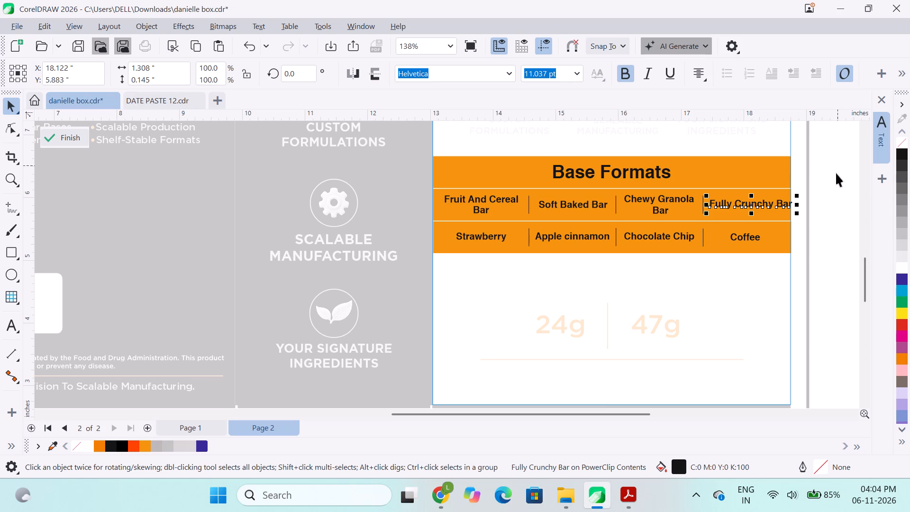
click(835, 211)
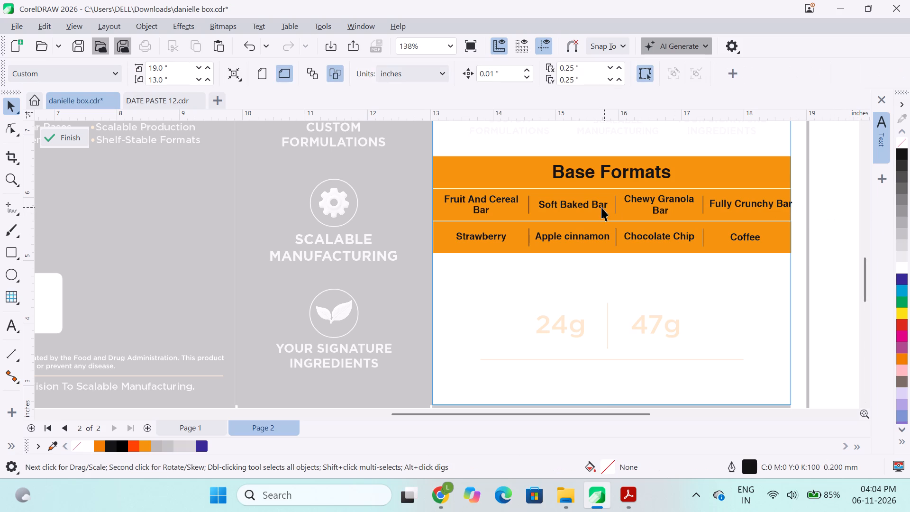
Vertically centre the three dividers between the bar format names on their orange band.
click(616, 207)
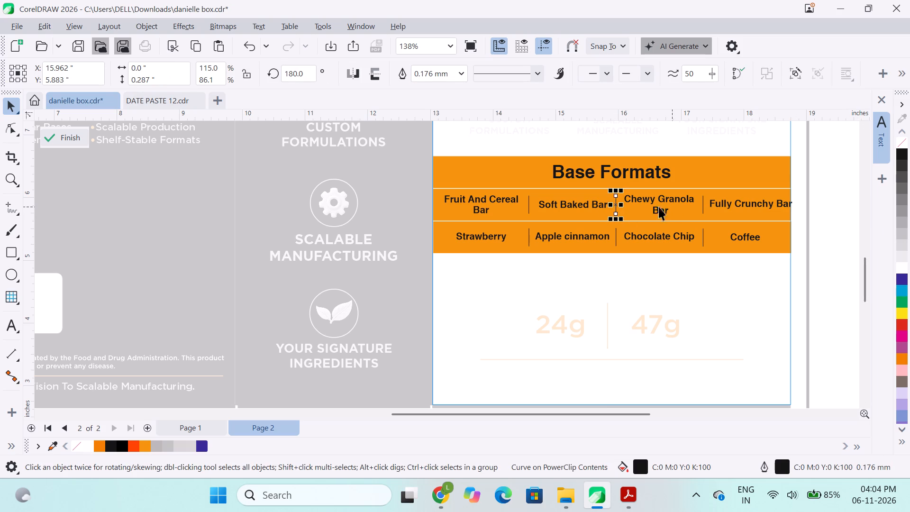
shift+click(528, 207)
shift+click(704, 206)
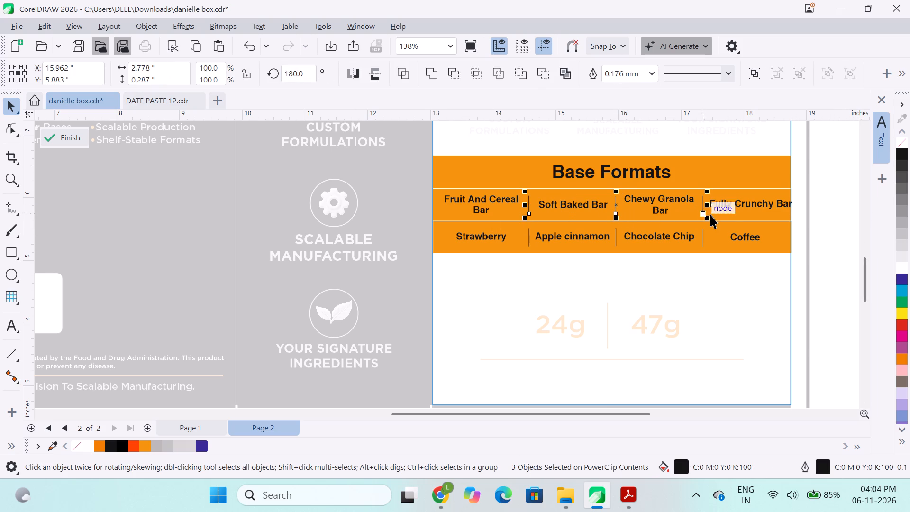
shift+click(733, 218)
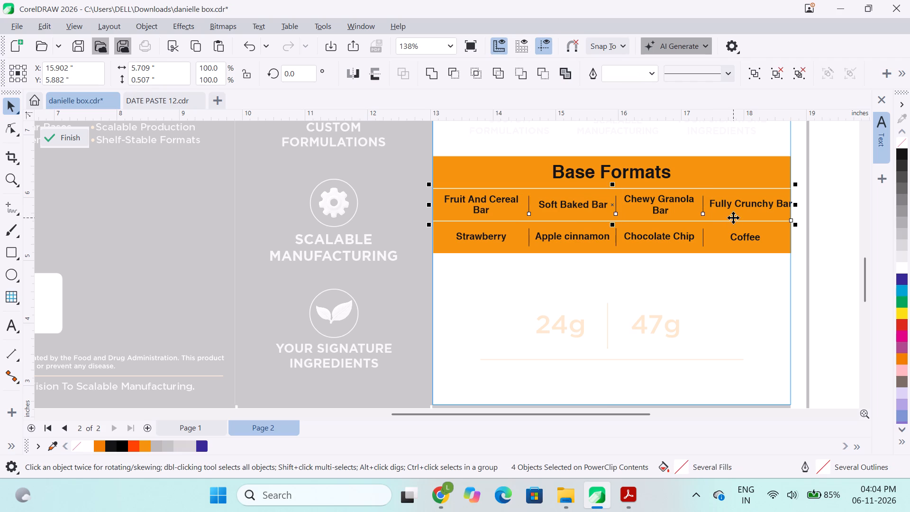
key(e)
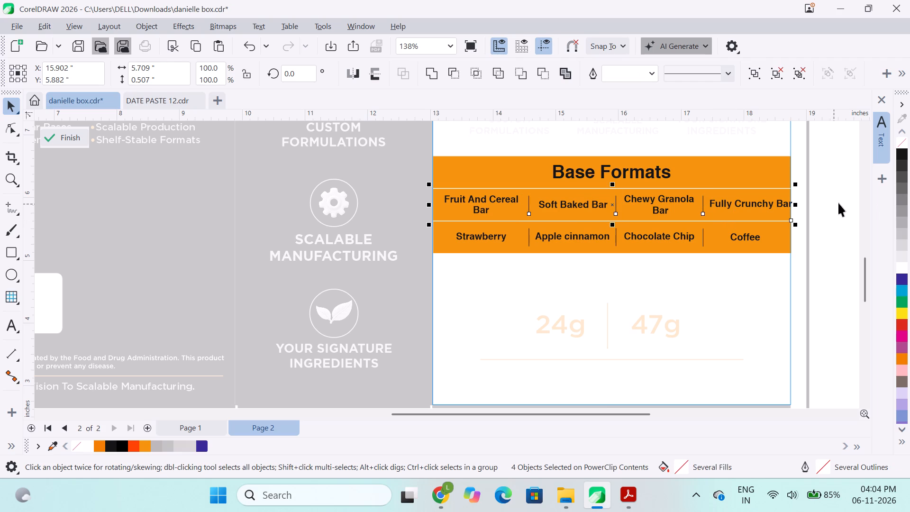
click(838, 203)
Align the four bar format names, from Fruit And Cereal Bar to Fully Crunchy Bar, on a common horizontal centre line.
click(753, 206)
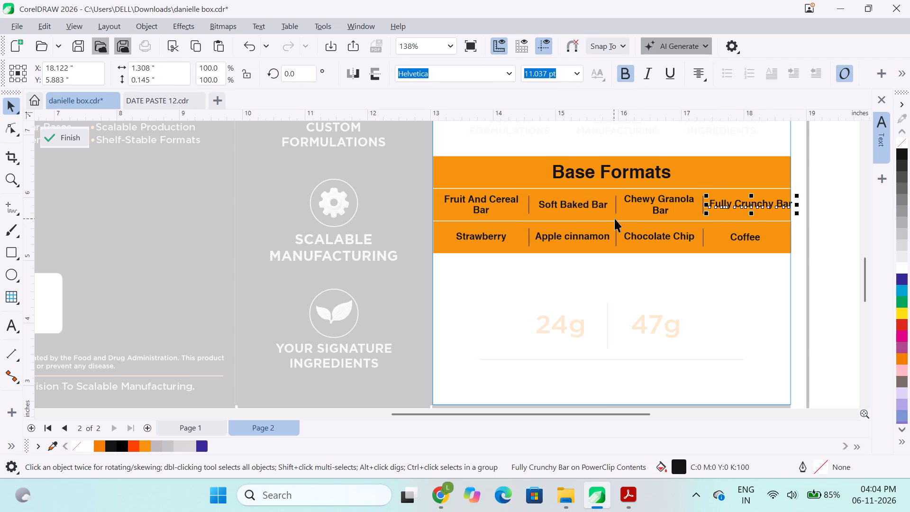
shift+click(649, 200)
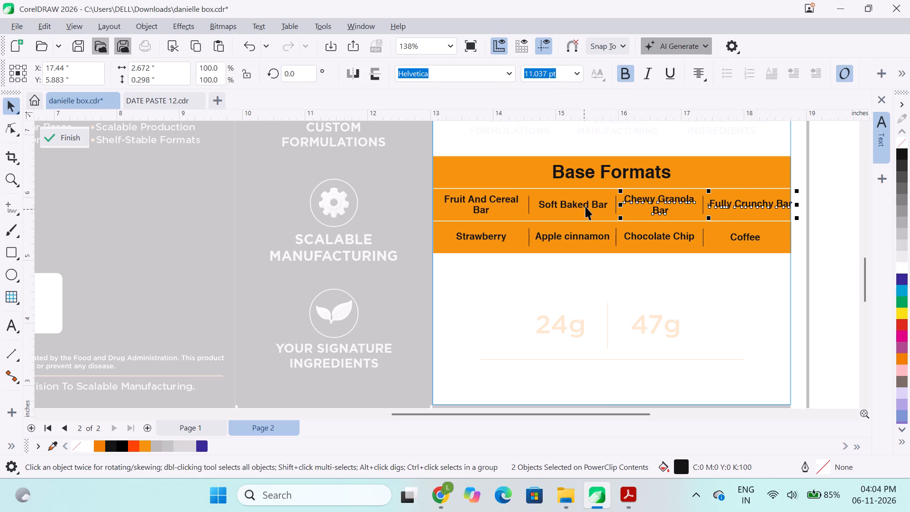
shift+click(585, 206)
shift+click(480, 201)
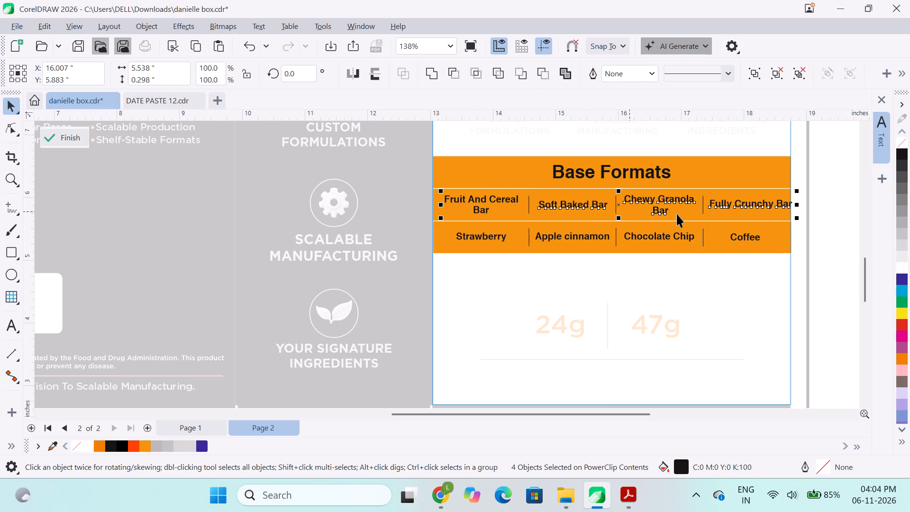
key(e)
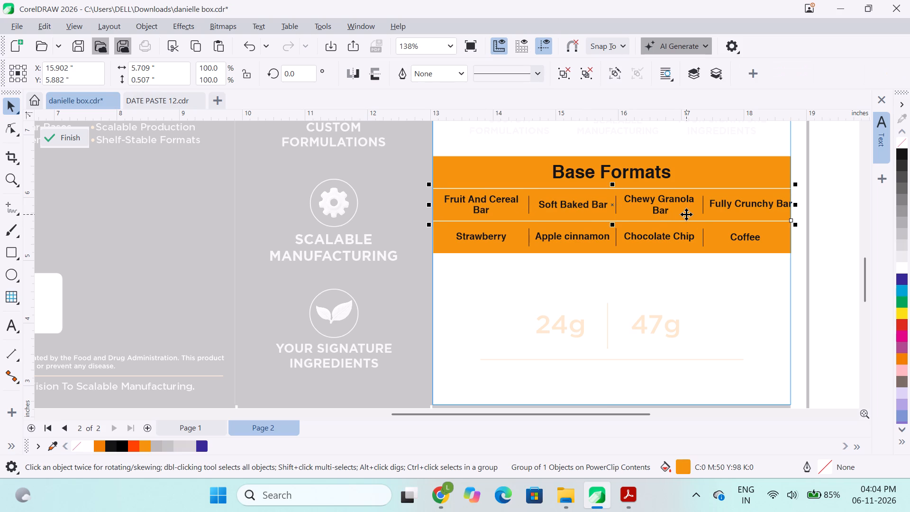
click(813, 193)
Group the four bar format names with their dividers and centre the group horizontally on its orange band.
drag(831, 190, 550, 214)
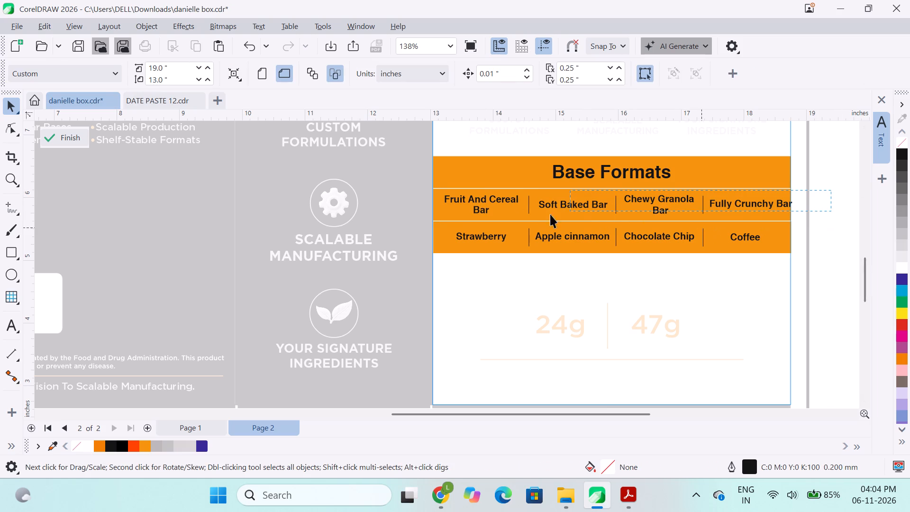
drag(550, 214, 439, 217)
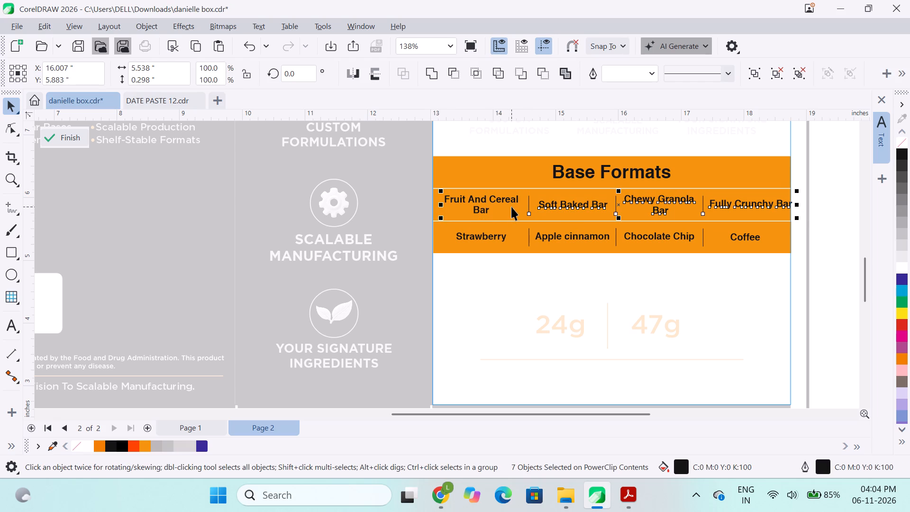
key(ctrl+g)
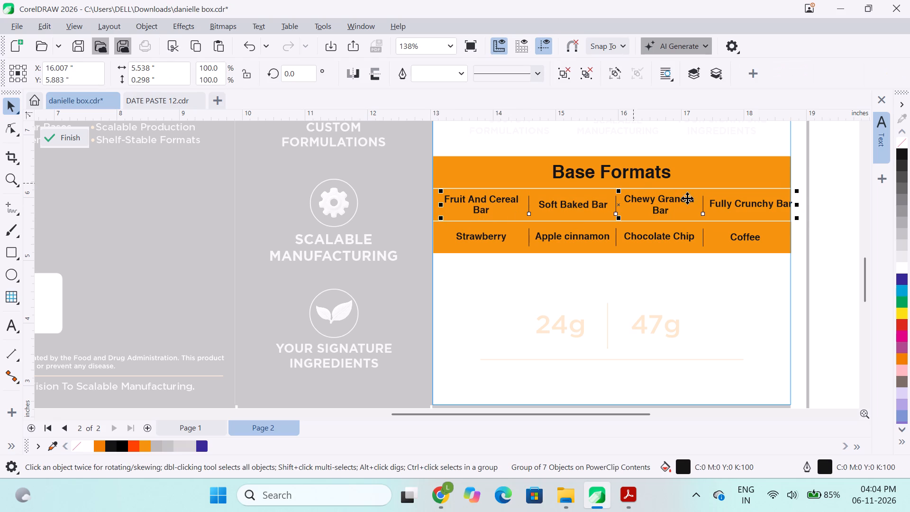
shift+click(713, 219)
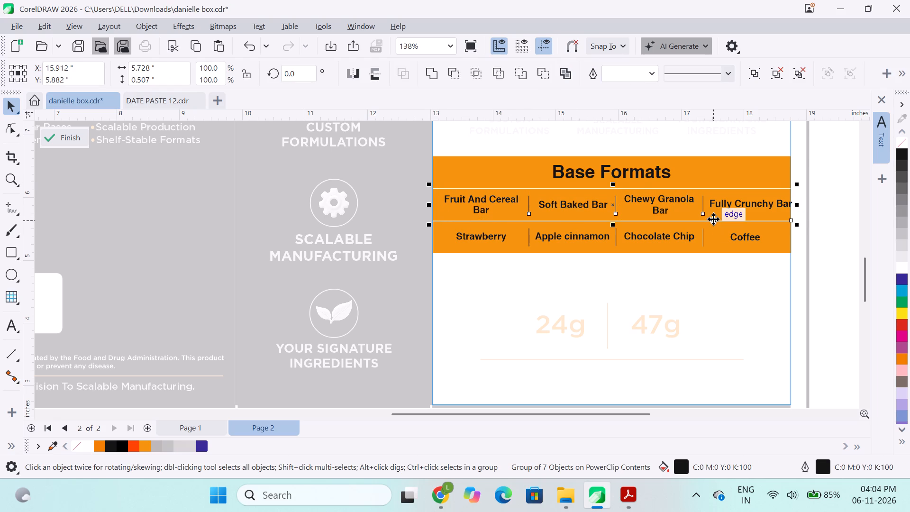
key(c)
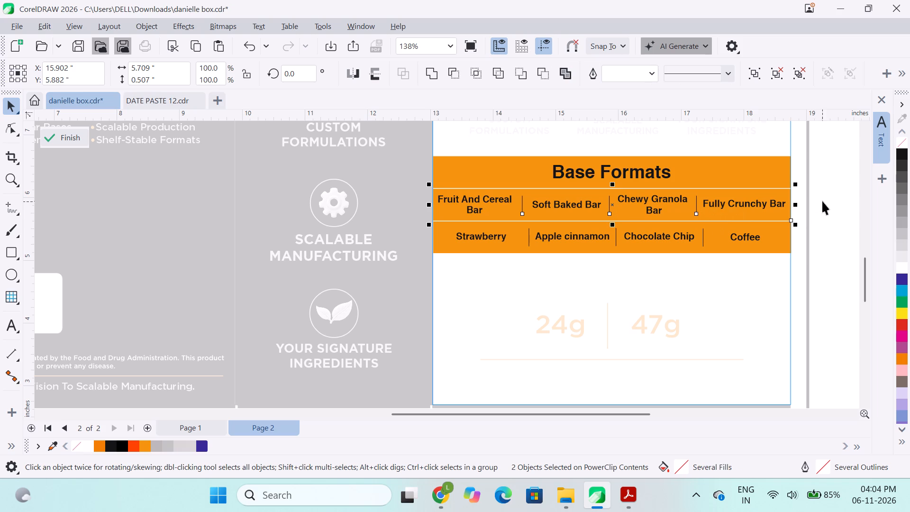
click(822, 201)
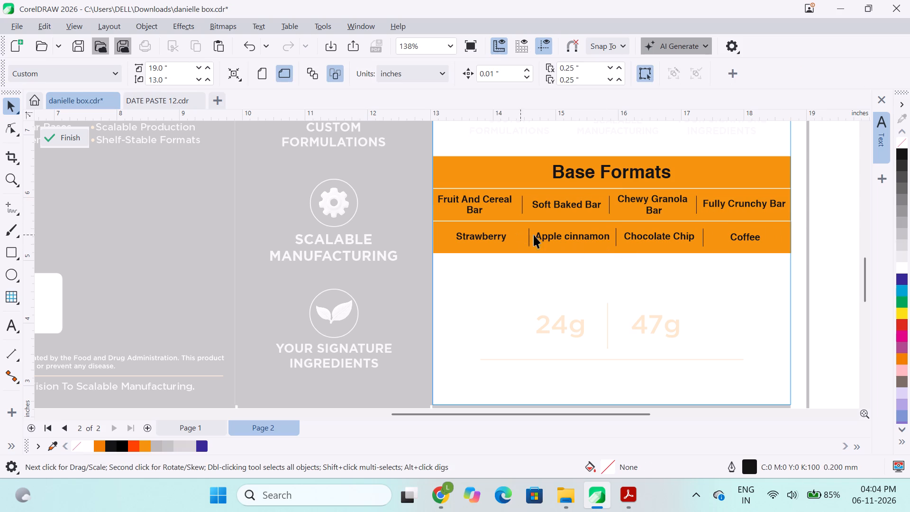
click(816, 178)
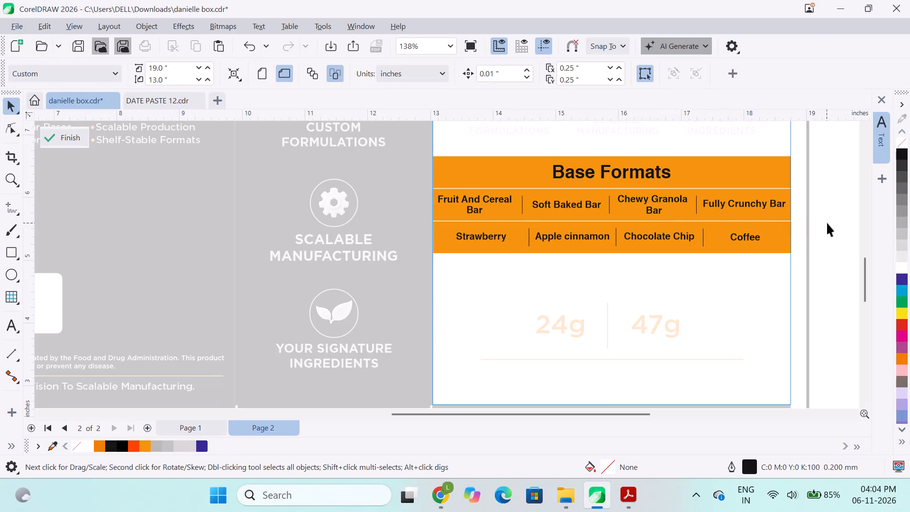
Group the flavour names, Strawberry to Coffee, with their dividers and centre the group horizontally on its orange band.
drag(827, 225, 444, 250)
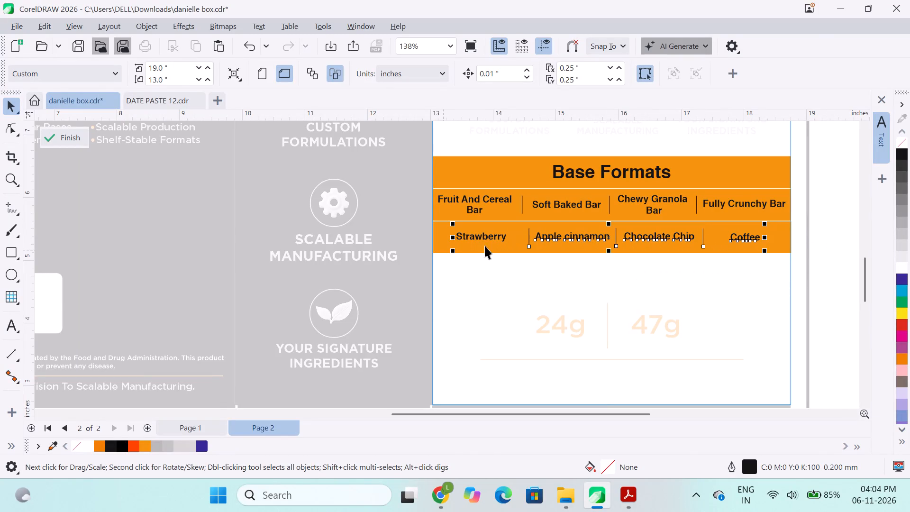
shift+click(778, 243)
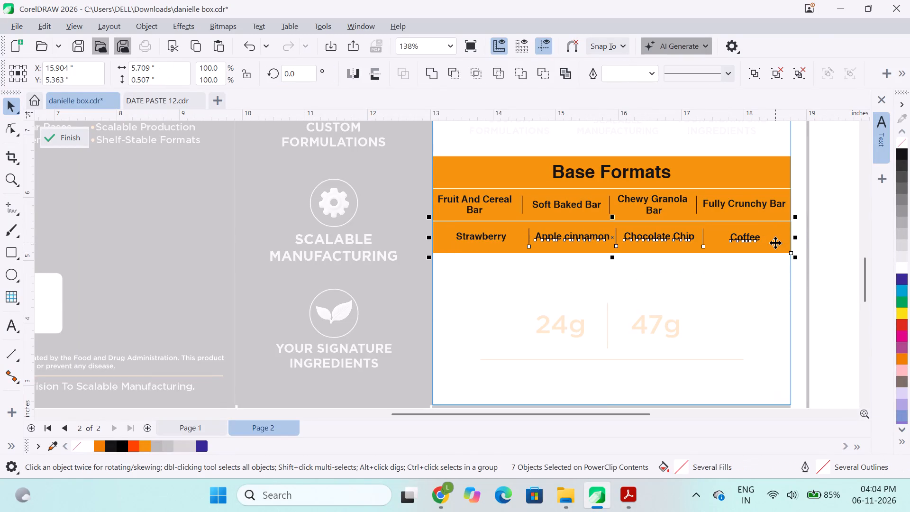
shift+click(782, 244)
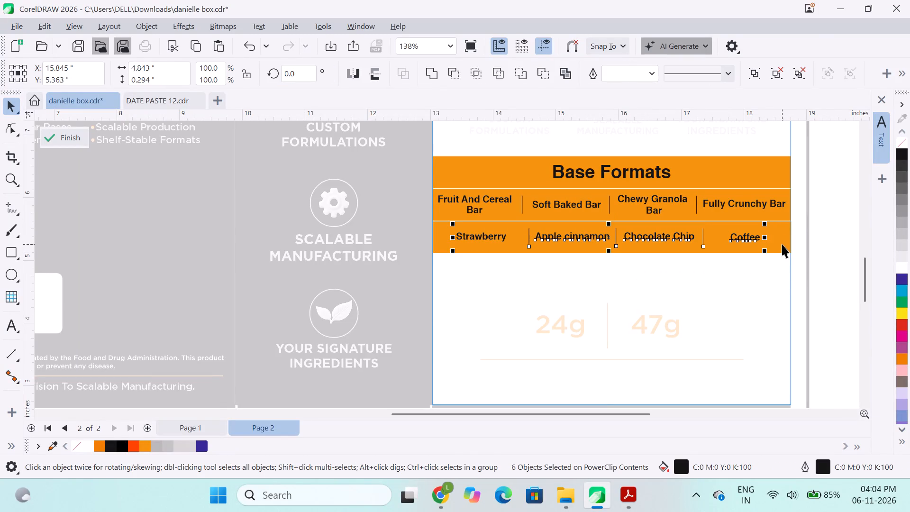
key(ctrl+g)
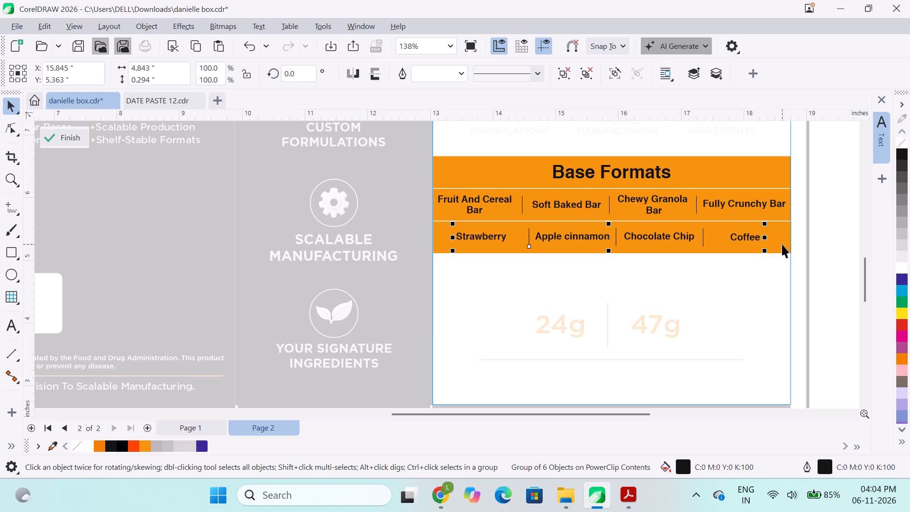
shift+click(782, 244)
key(c)
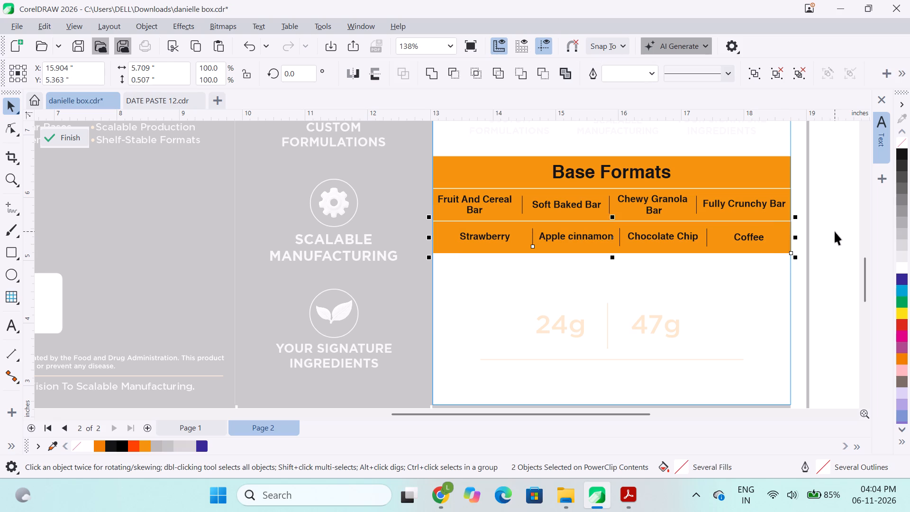
click(835, 231)
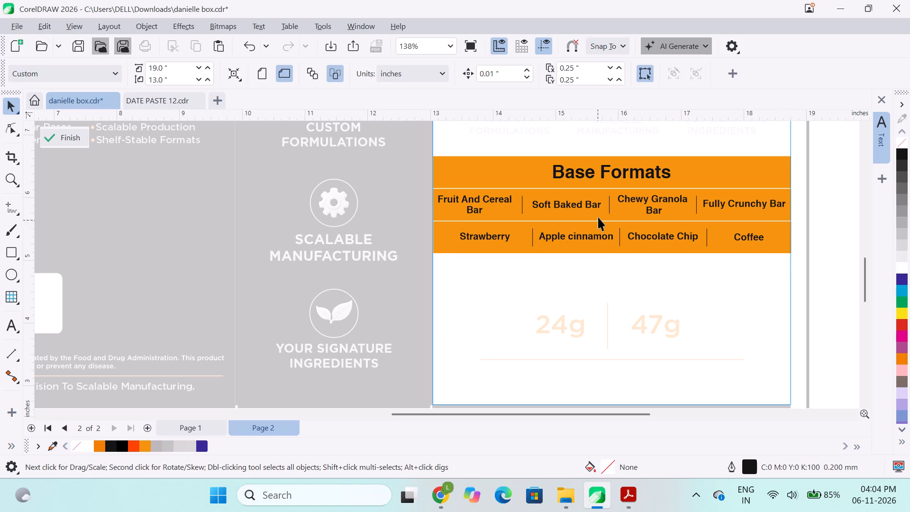
click(851, 190)
Ungroup the flavour row's names and dividers.
click(506, 237)
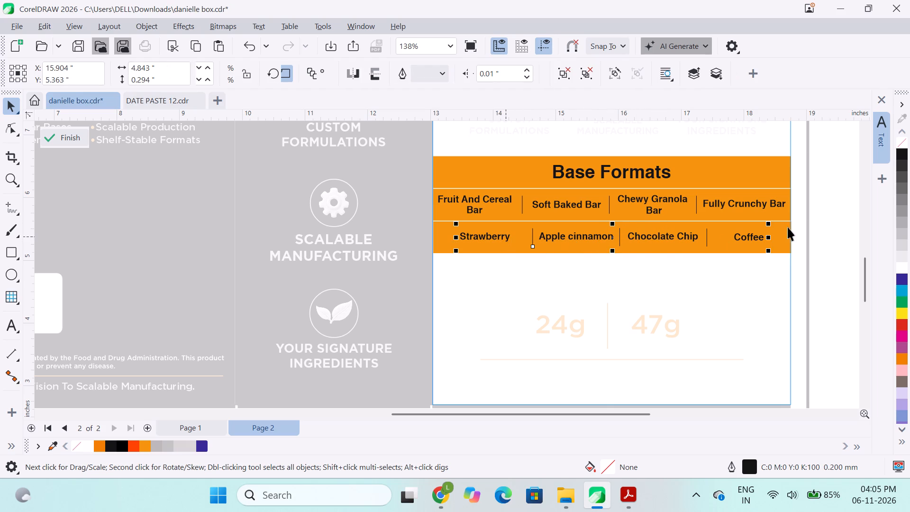
key(ctrl+u)
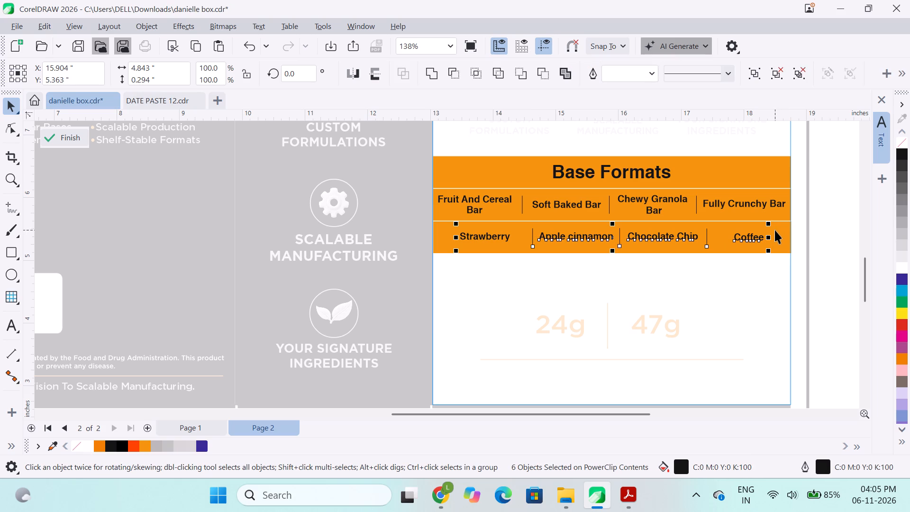
click(823, 221)
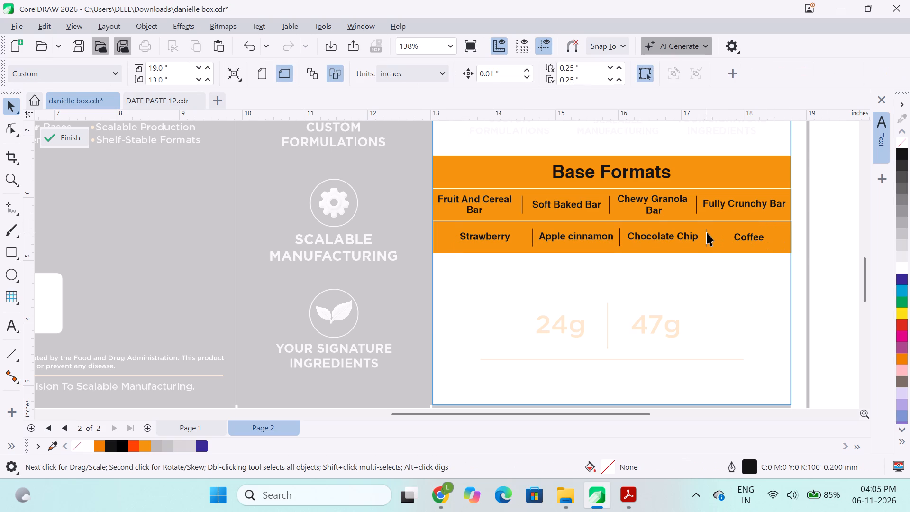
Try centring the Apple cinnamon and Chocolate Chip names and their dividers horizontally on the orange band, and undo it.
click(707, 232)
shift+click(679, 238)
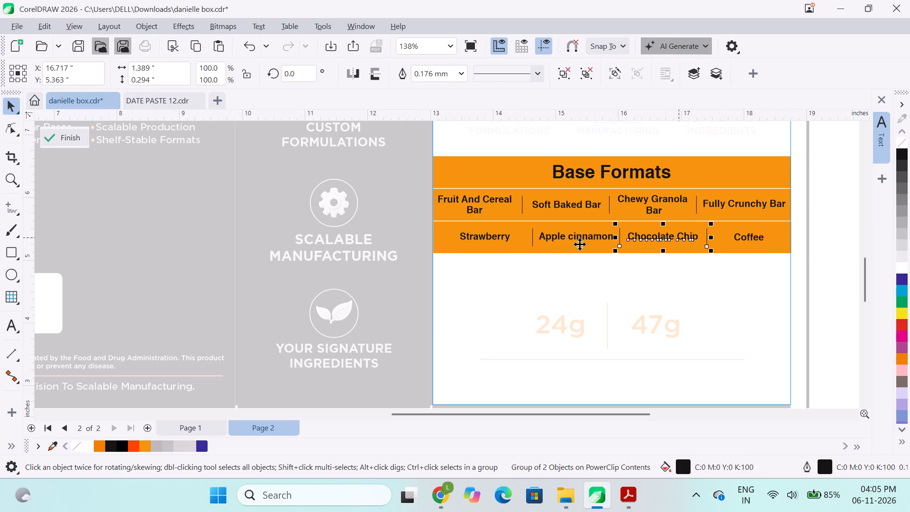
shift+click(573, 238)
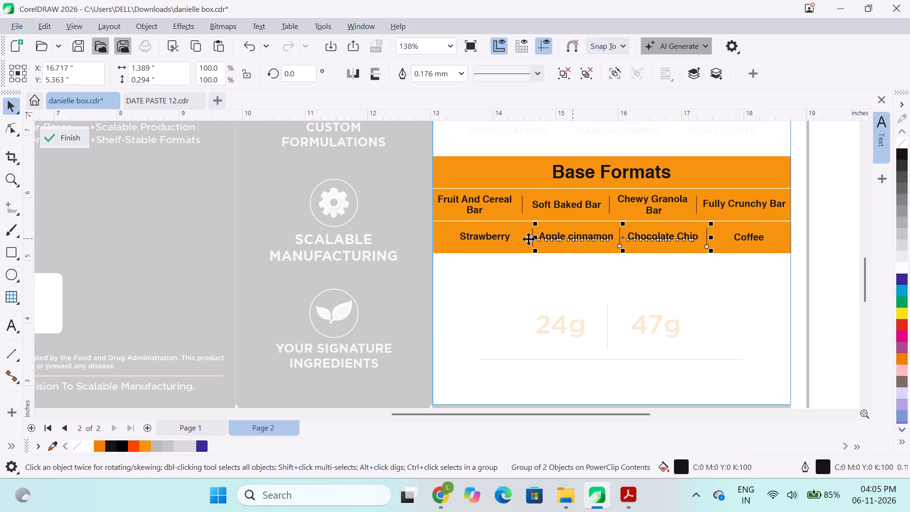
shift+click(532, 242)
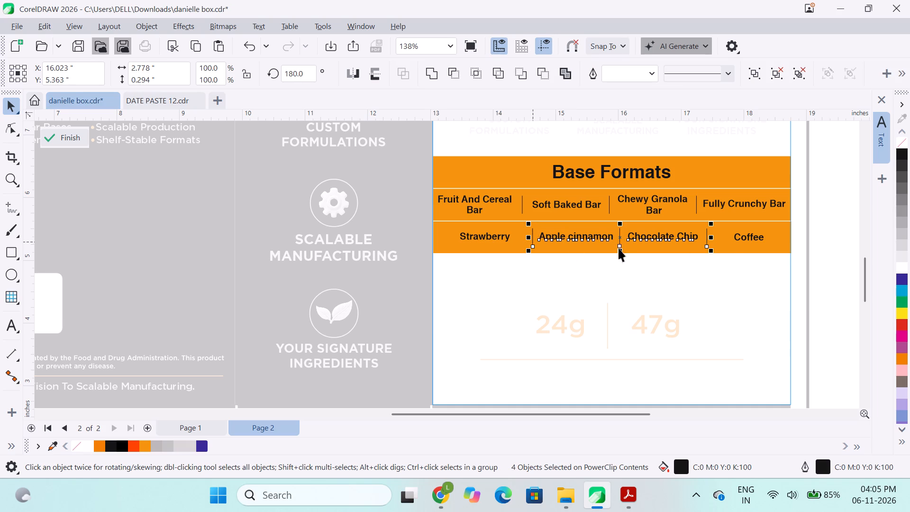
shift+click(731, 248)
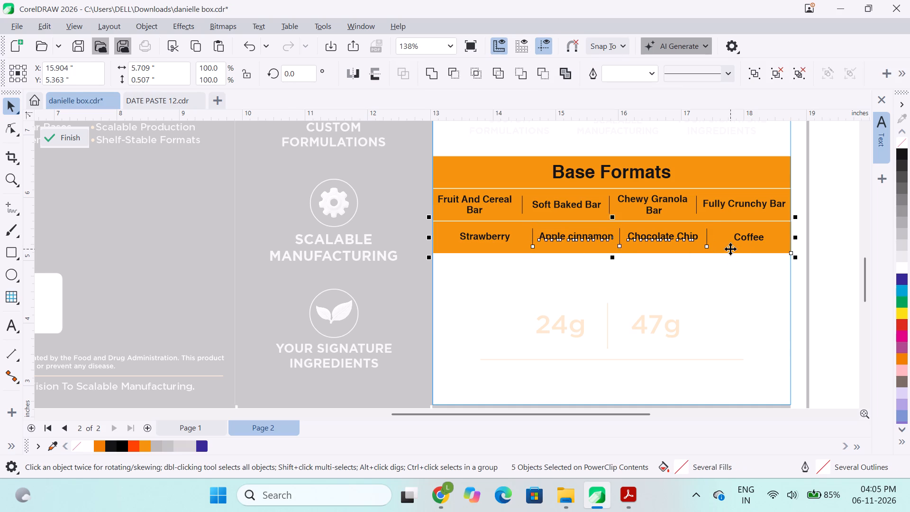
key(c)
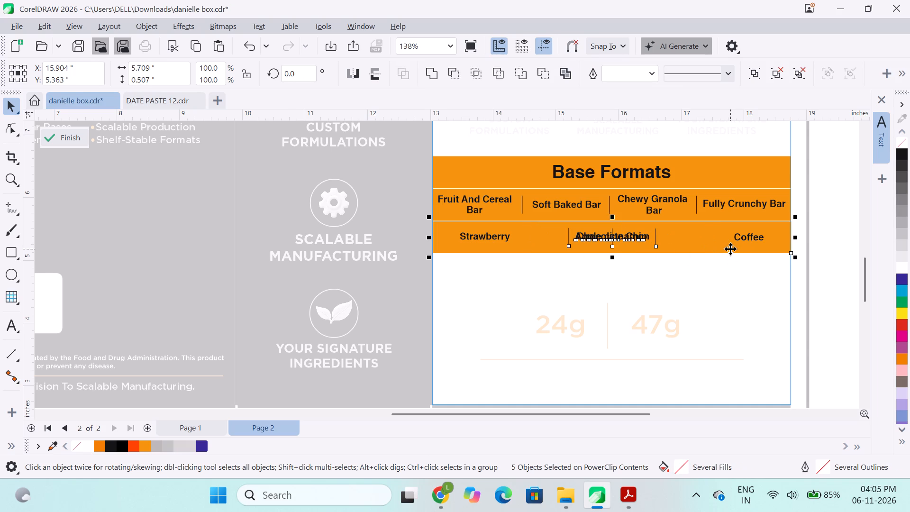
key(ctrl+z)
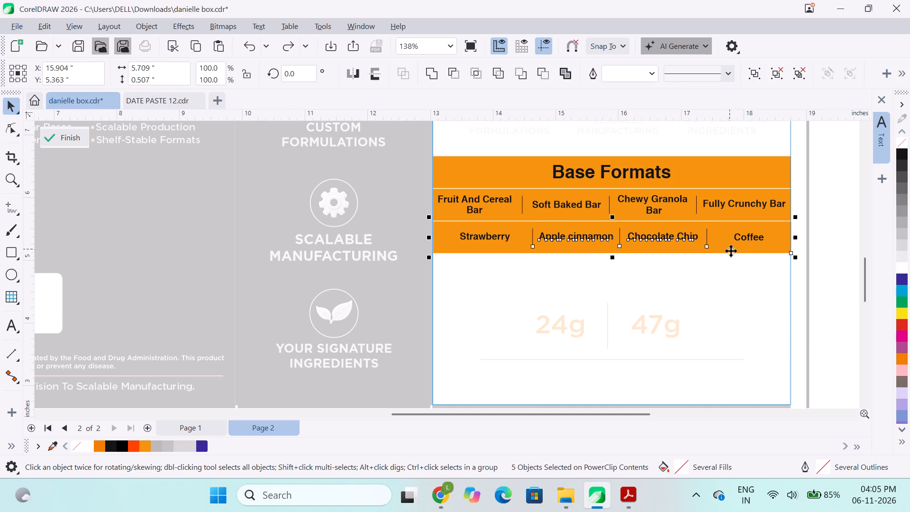
Group the Apple cinnamon and Chocolate Chip names and their dividers together with the flavour row's orange band.
key(ctrl+g)
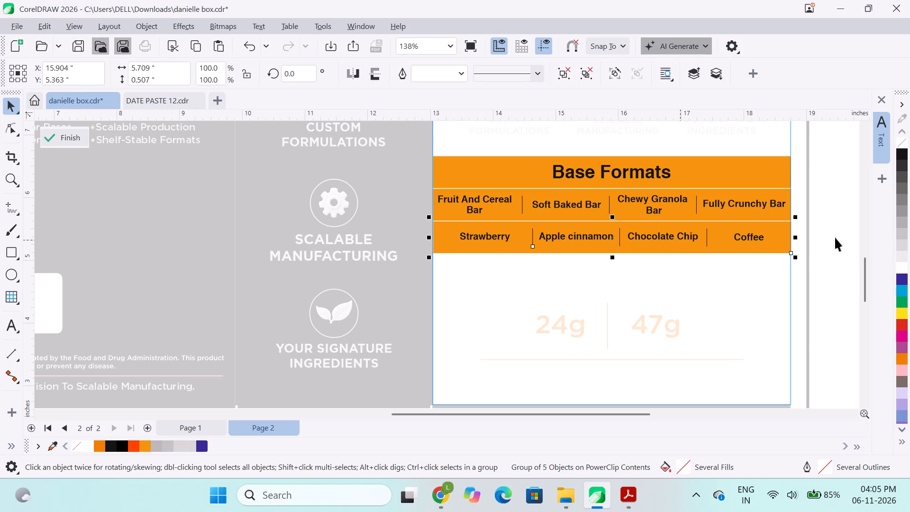
click(835, 238)
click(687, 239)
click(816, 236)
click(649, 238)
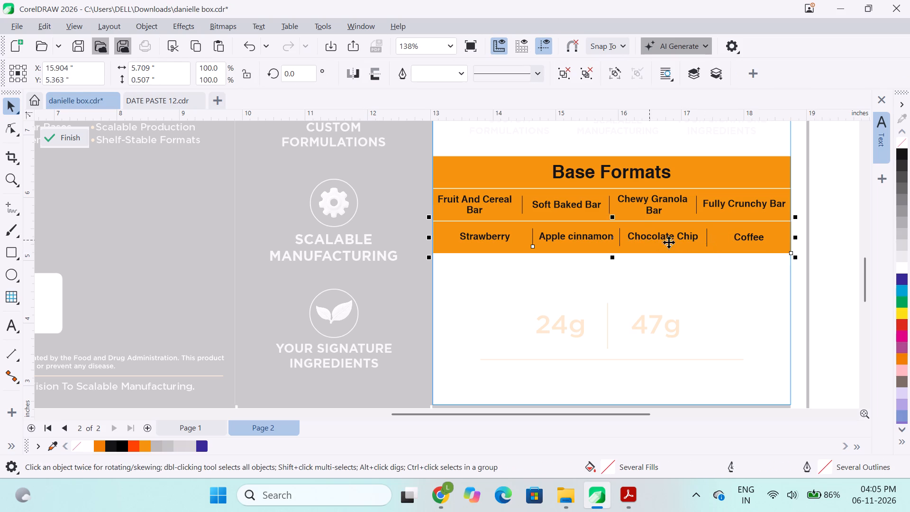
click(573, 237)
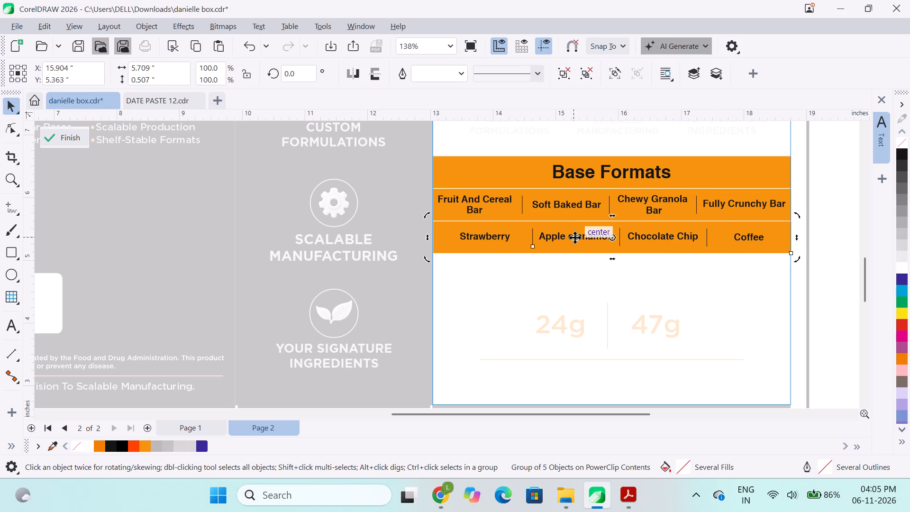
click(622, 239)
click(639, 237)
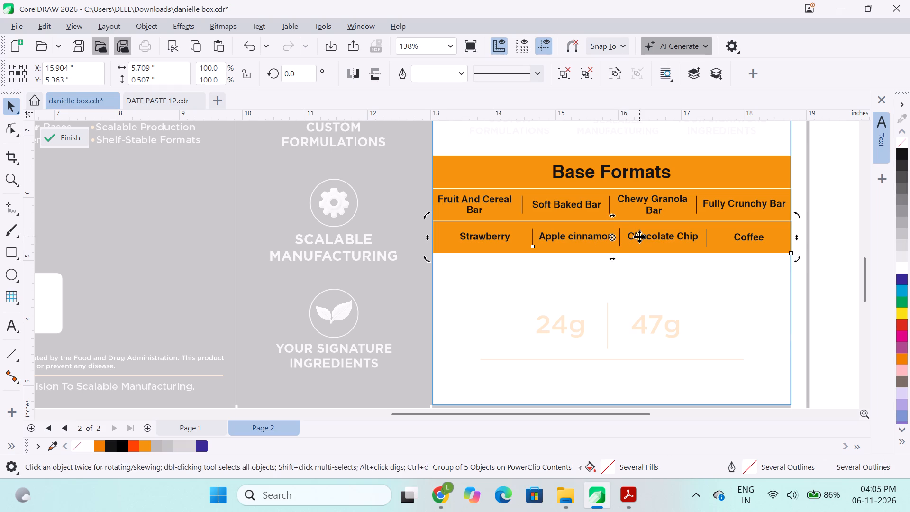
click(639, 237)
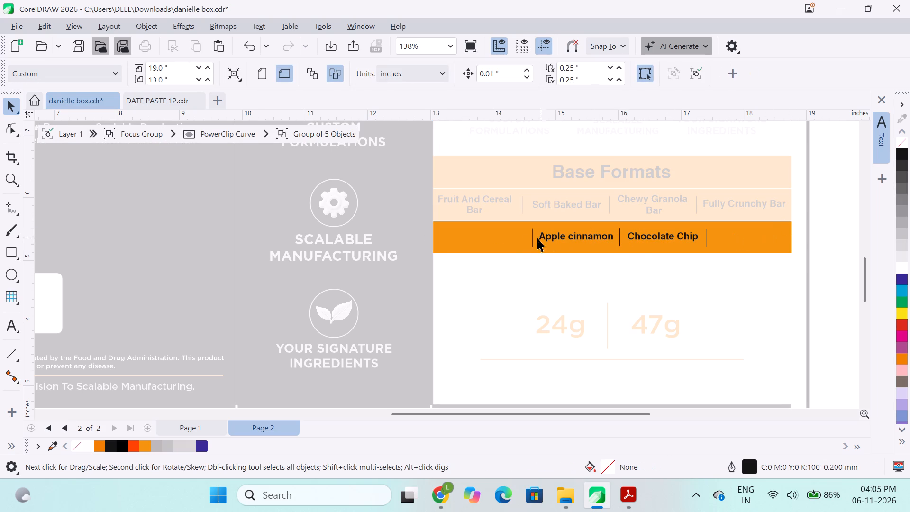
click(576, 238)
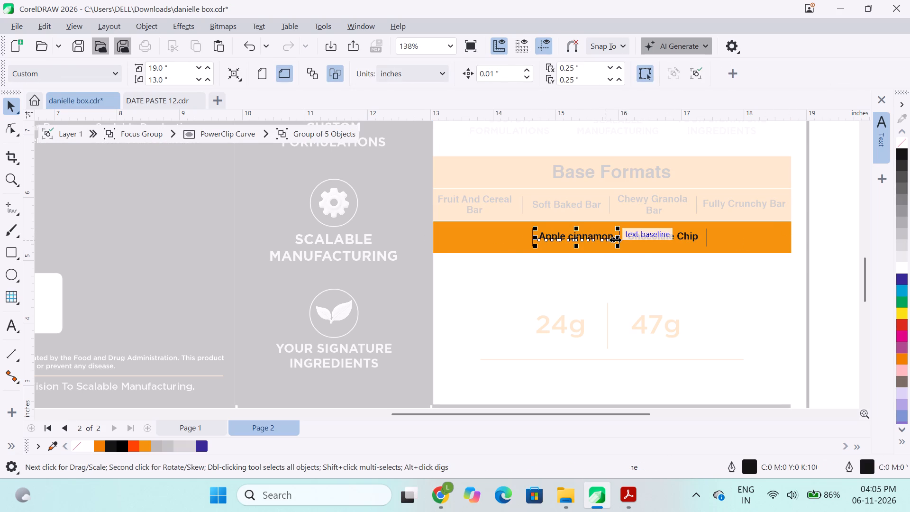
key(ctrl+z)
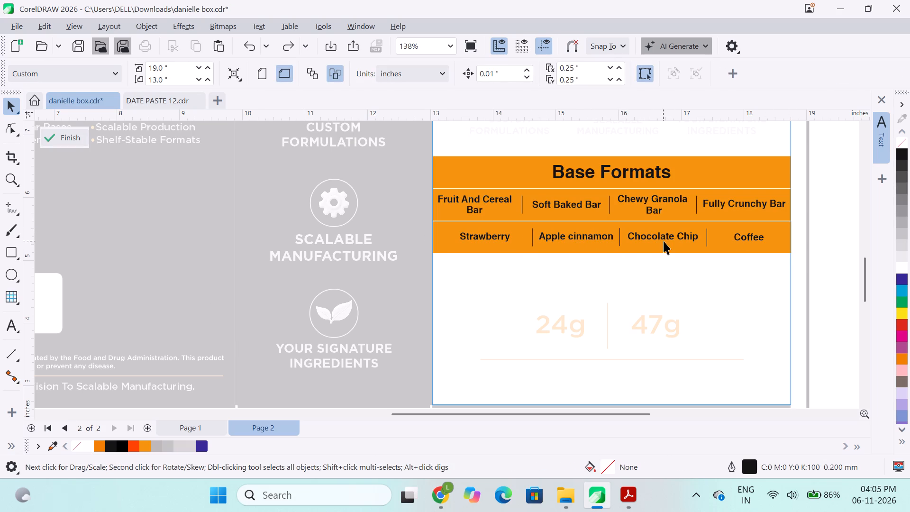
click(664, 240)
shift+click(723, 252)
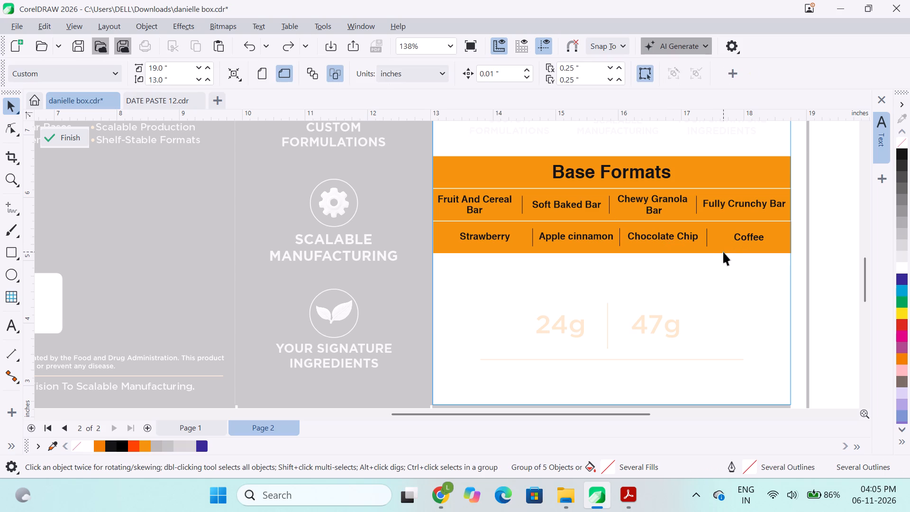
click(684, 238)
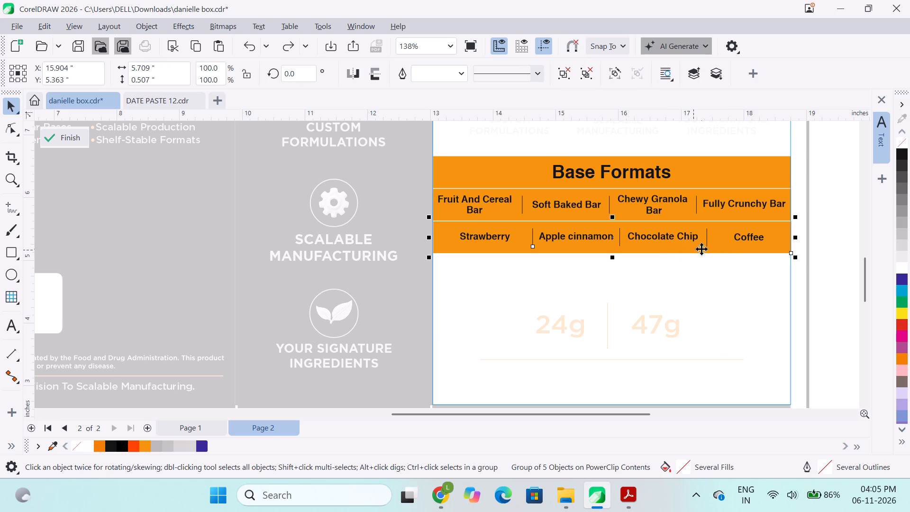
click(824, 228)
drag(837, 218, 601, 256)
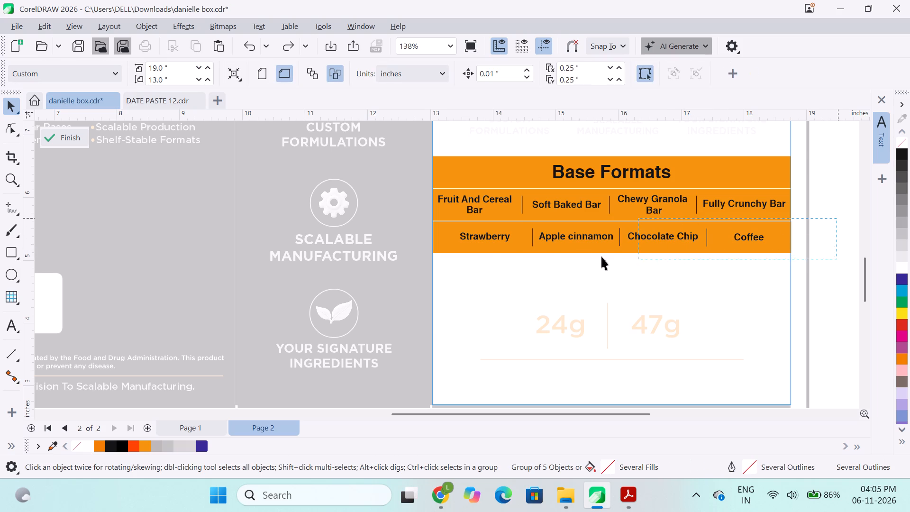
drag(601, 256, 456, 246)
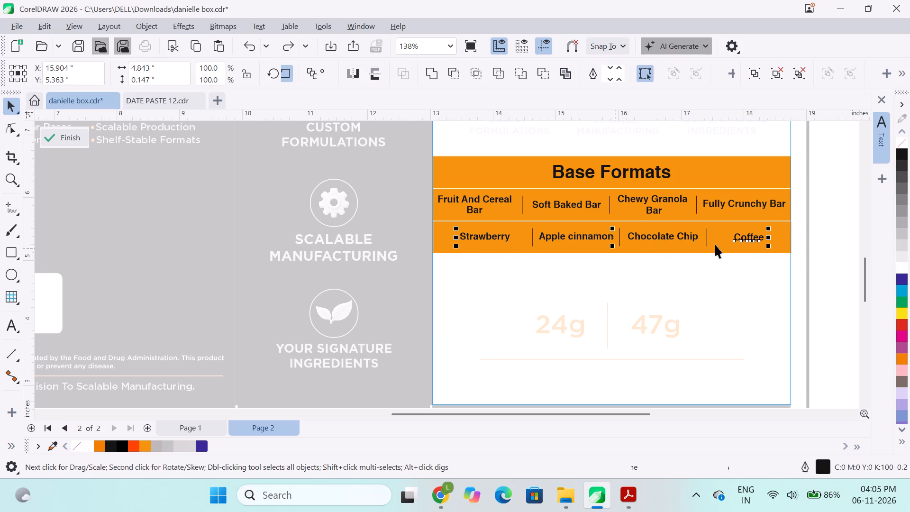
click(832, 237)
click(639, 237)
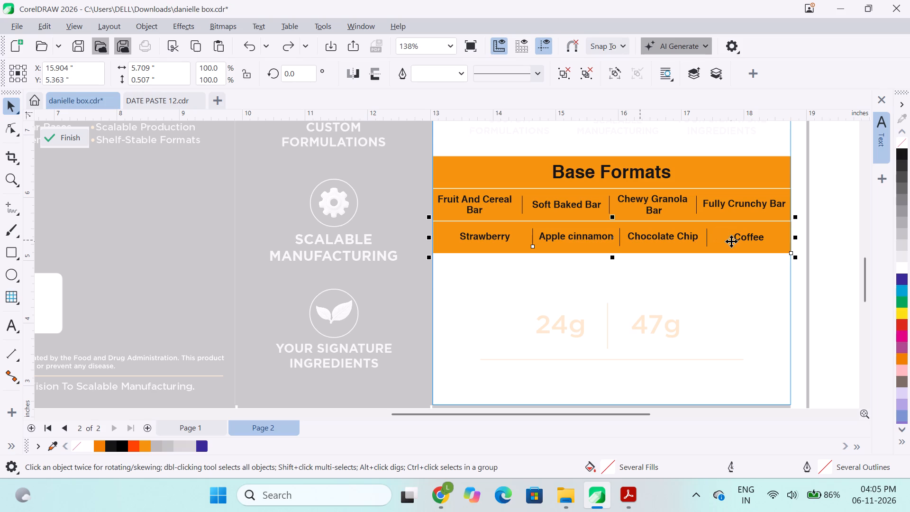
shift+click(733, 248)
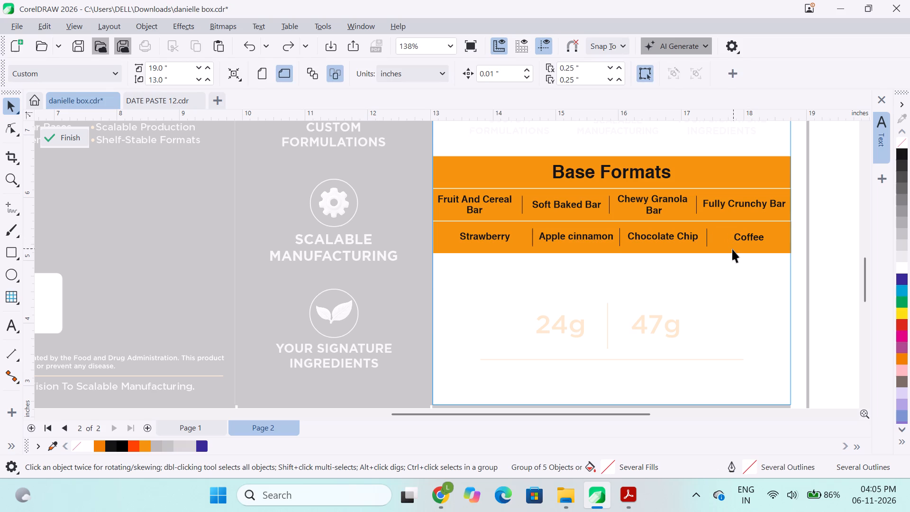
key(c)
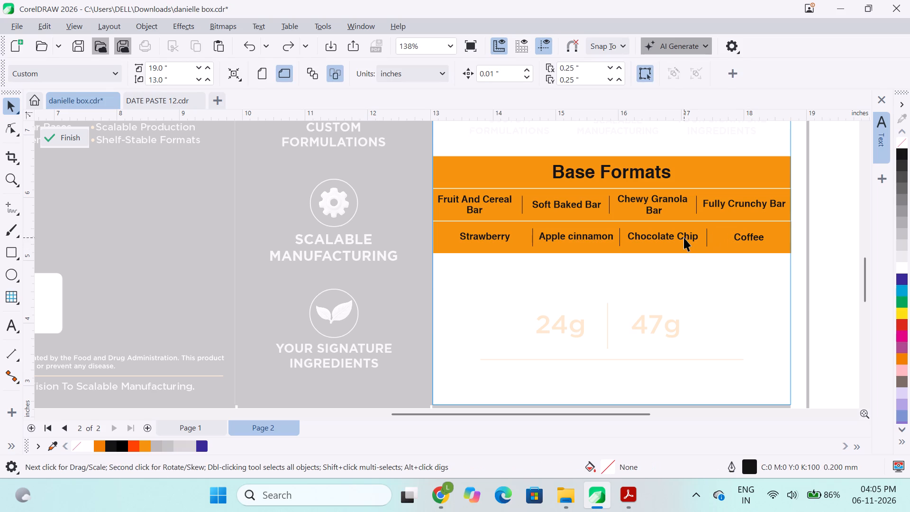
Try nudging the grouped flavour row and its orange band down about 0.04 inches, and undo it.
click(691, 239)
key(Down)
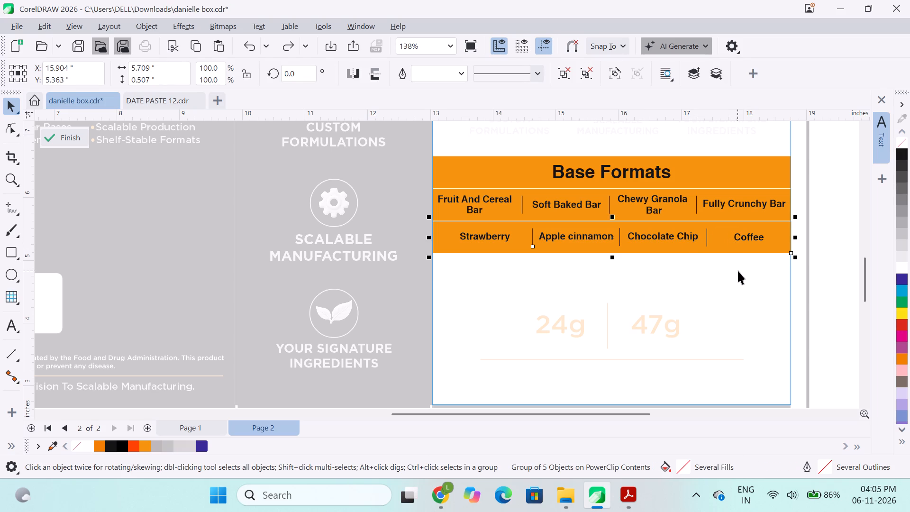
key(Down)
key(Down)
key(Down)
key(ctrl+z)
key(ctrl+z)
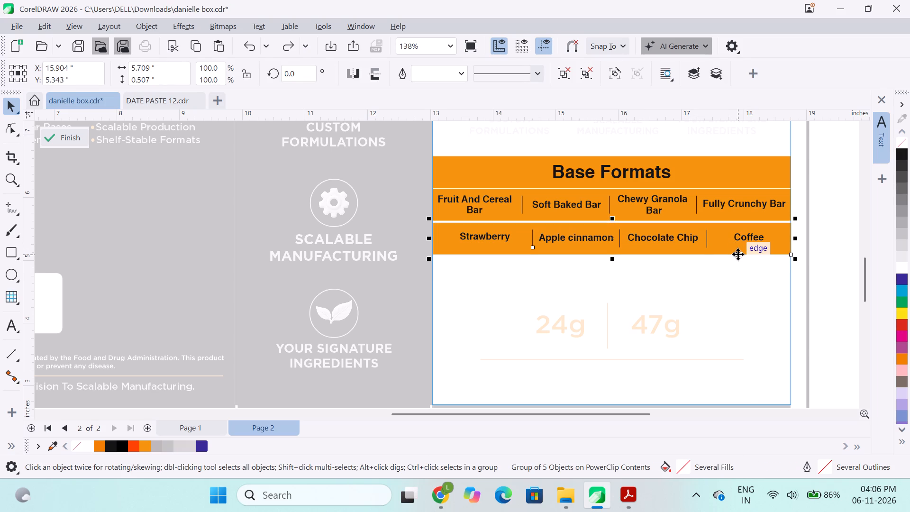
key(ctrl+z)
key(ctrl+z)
Undo the flavour row's grouping with the band, its ungrouping and its horizontal centring.
key(ctrl+z)
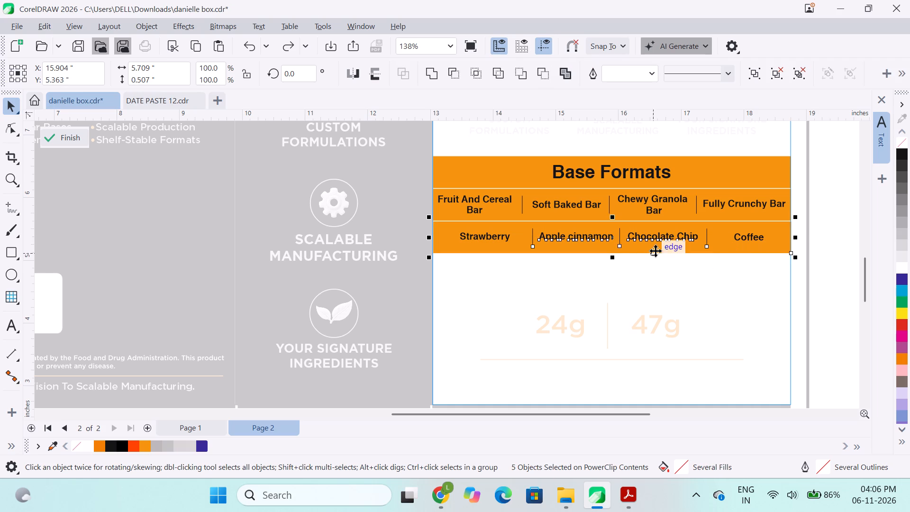
key(ctrl+z)
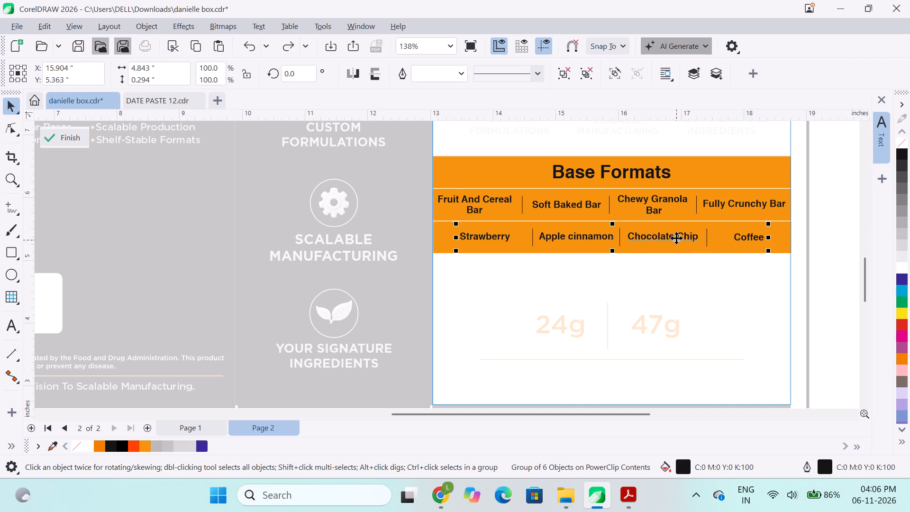
key(ctrl+z)
click(838, 225)
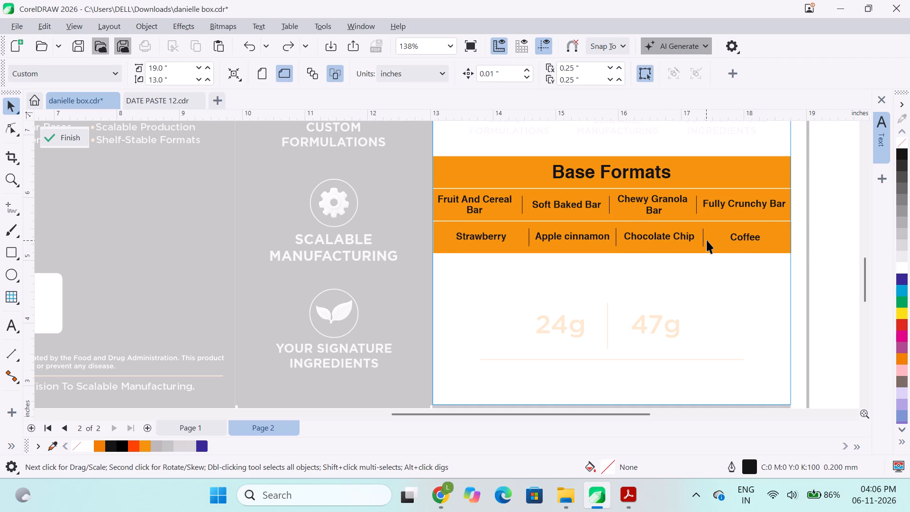
Ungroup the flavour row's names and dividers, Strawberry to Coffee.
click(704, 238)
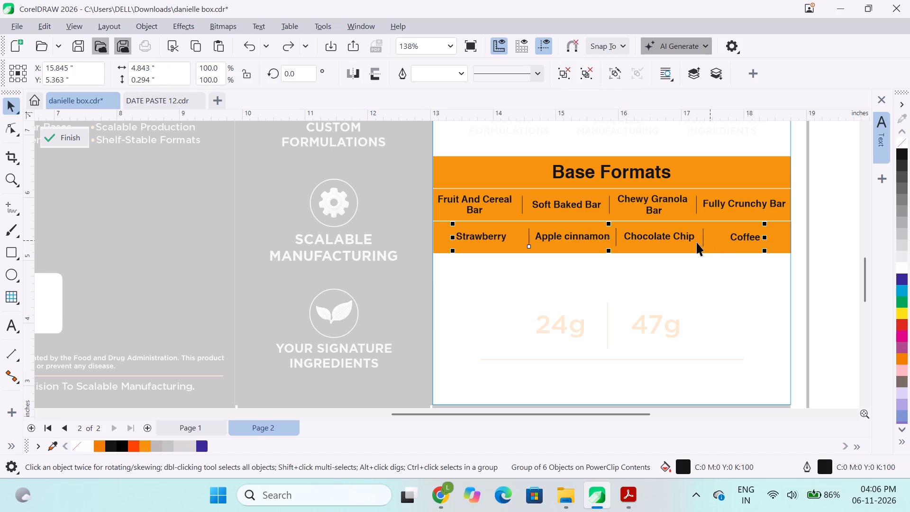
key(ctrl+u)
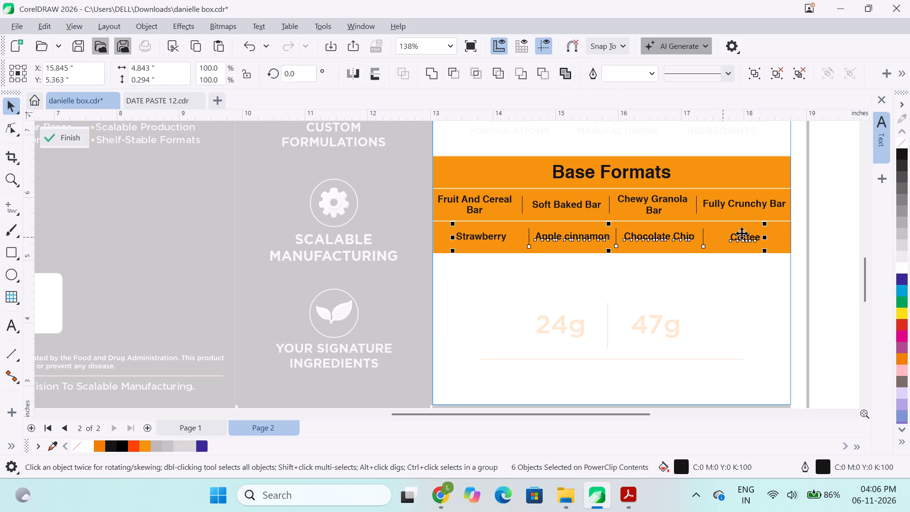
click(818, 205)
Group the Apple cinnamon and Chocolate Chip names with their three dividers and centre the group horizontally on the orange band.
click(703, 239)
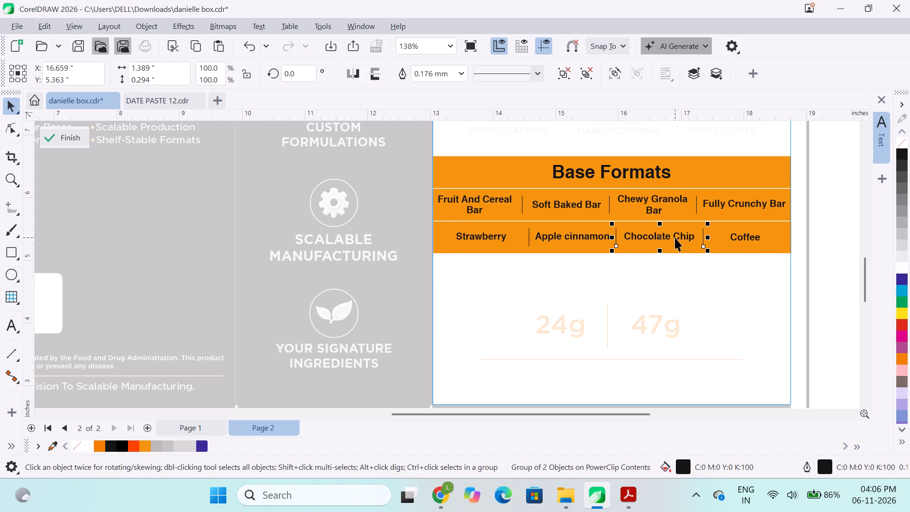
shift+click(675, 238)
shift+click(583, 238)
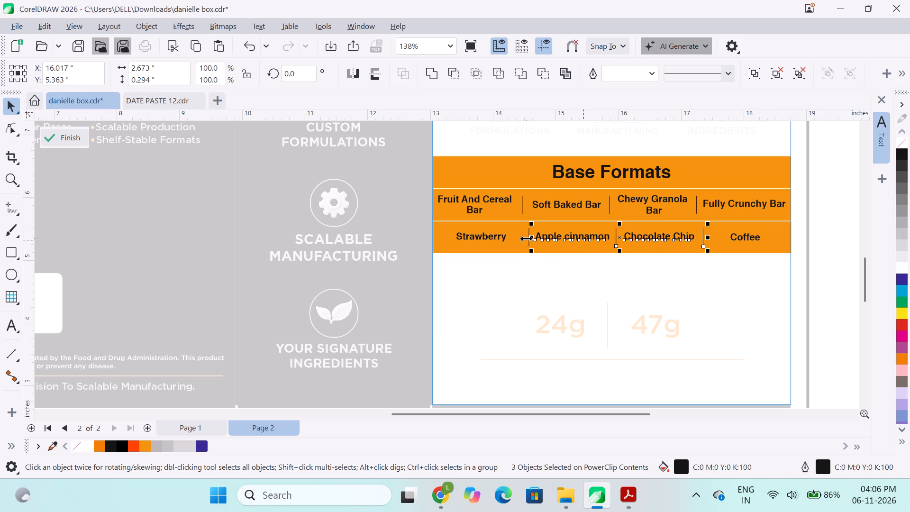
shift+click(529, 242)
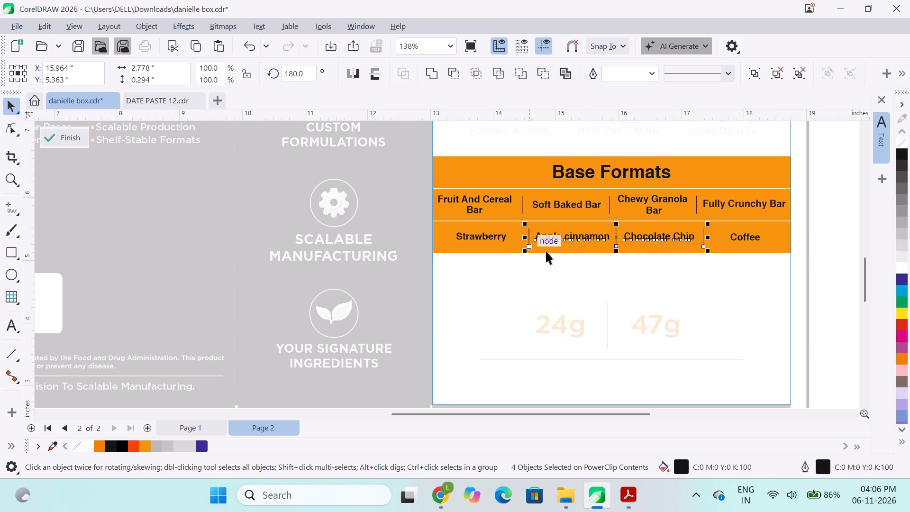
key(ctrl+g)
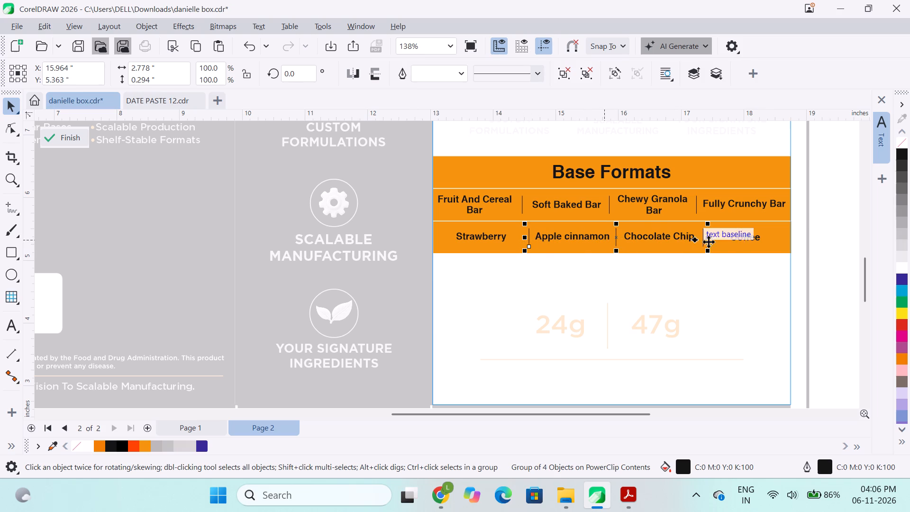
shift+click(729, 245)
key(c)
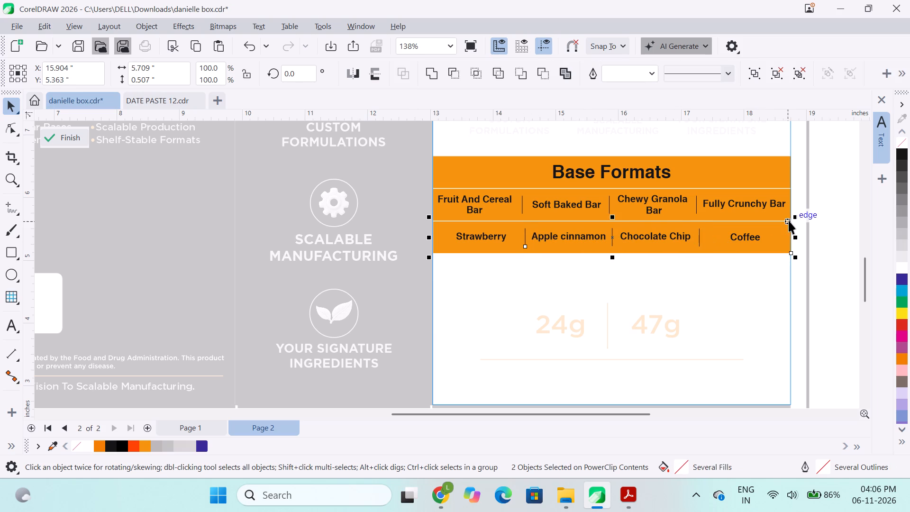
click(828, 213)
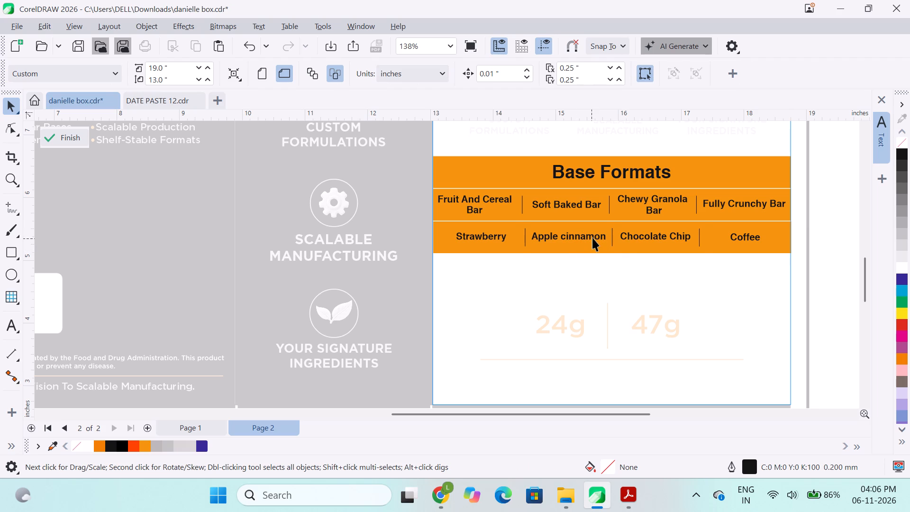
Nudge the Apple cinnamon and Chocolate Chip group 0.04 inches left, lining its dividers up with those of the row above.
click(592, 238)
key(Left)
key(Left)
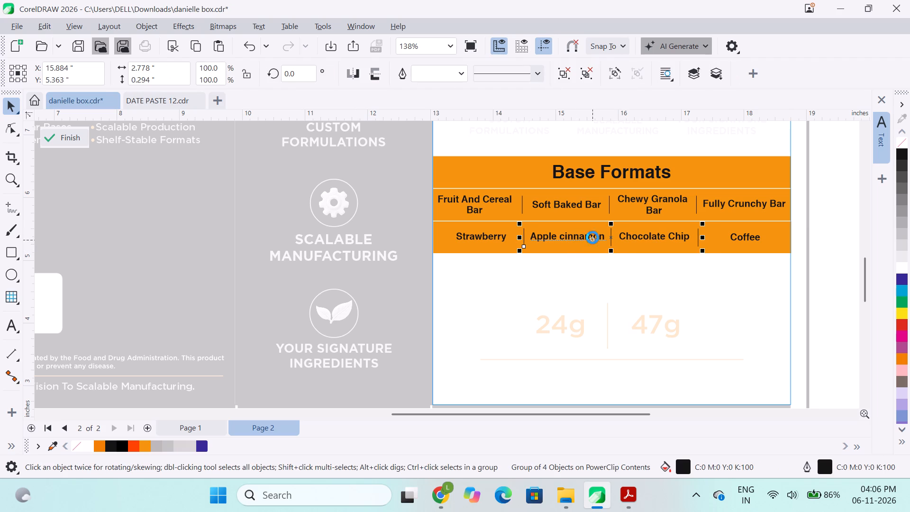
key(Left)
key(Left)
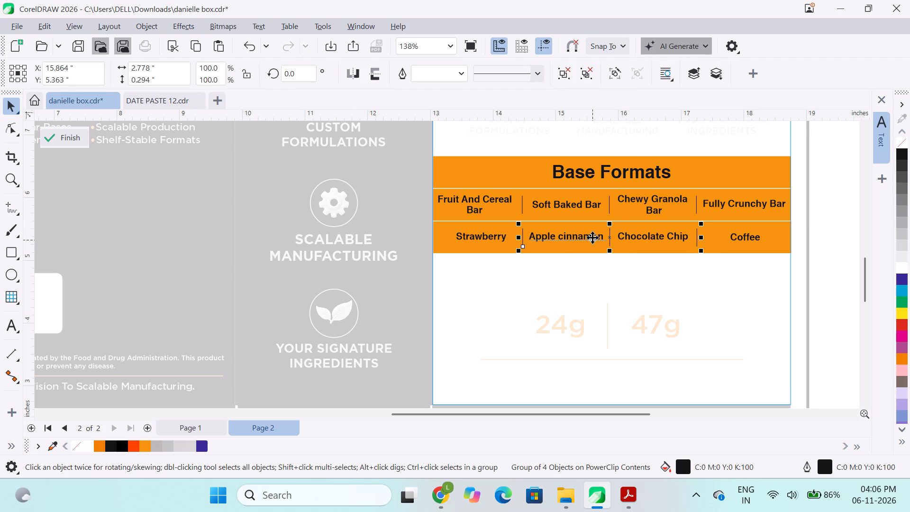
click(843, 190)
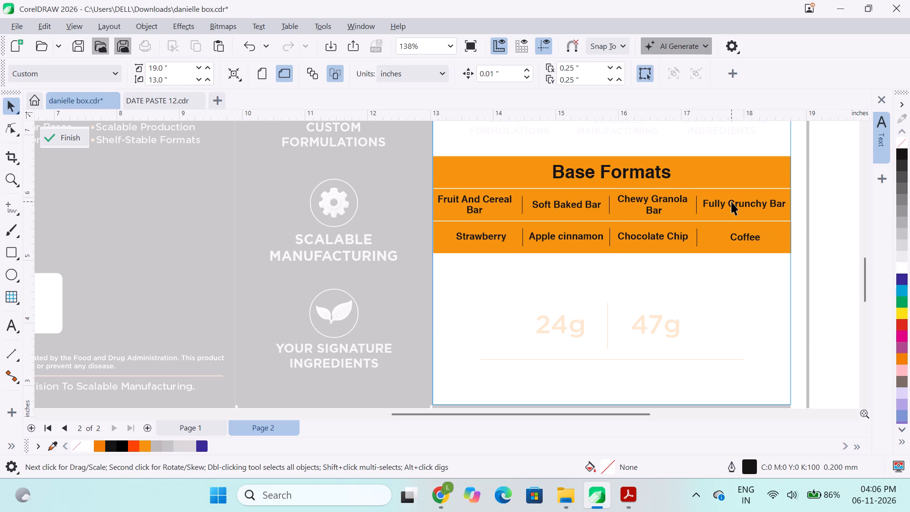
Ungroup the bar-format row's names and dividers, Fruit And Cereal Bar to Fully Crunchy Bar.
click(731, 201)
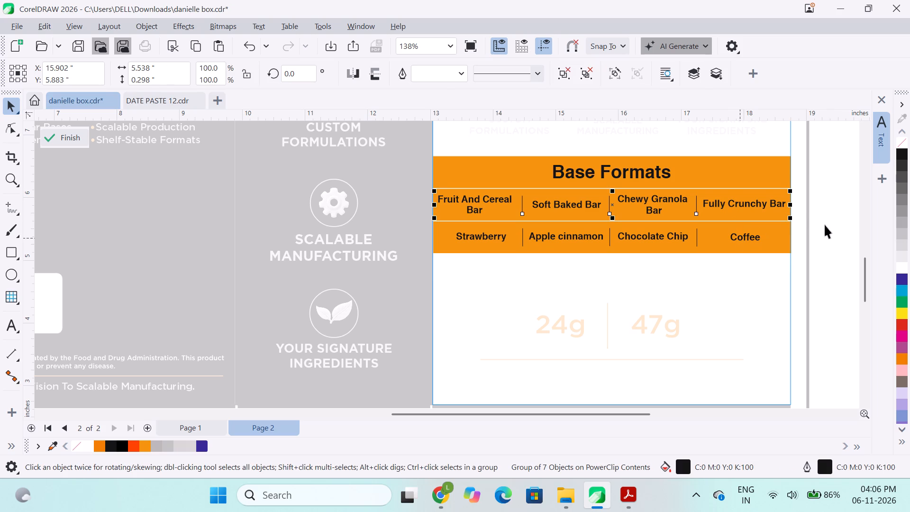
click(825, 225)
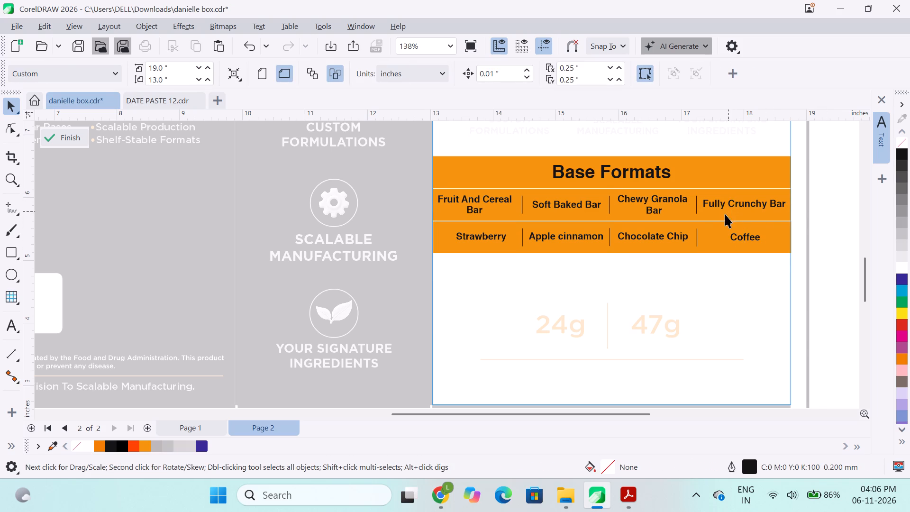
click(725, 214)
key(ctrl+u)
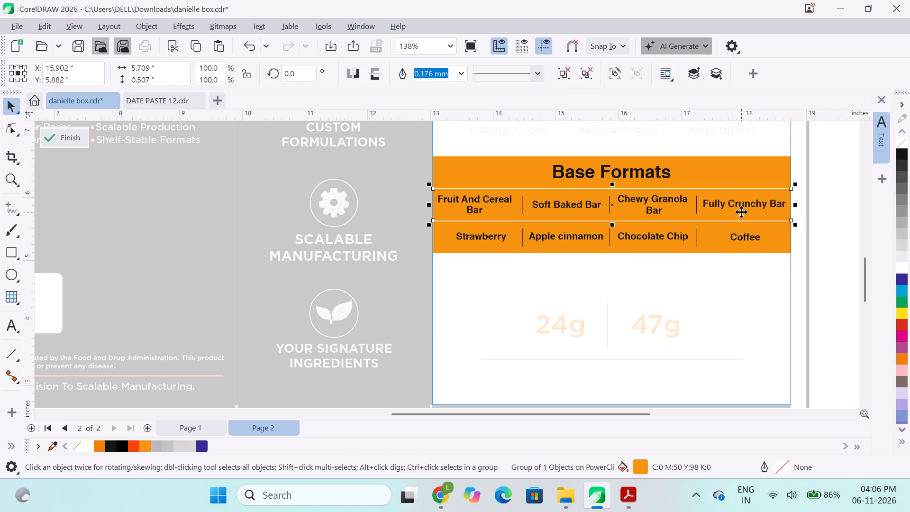
click(823, 193)
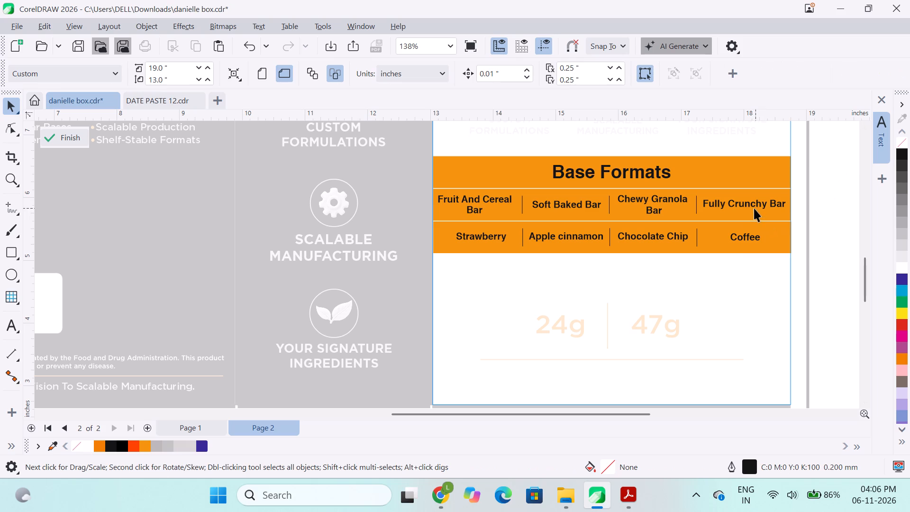
click(747, 205)
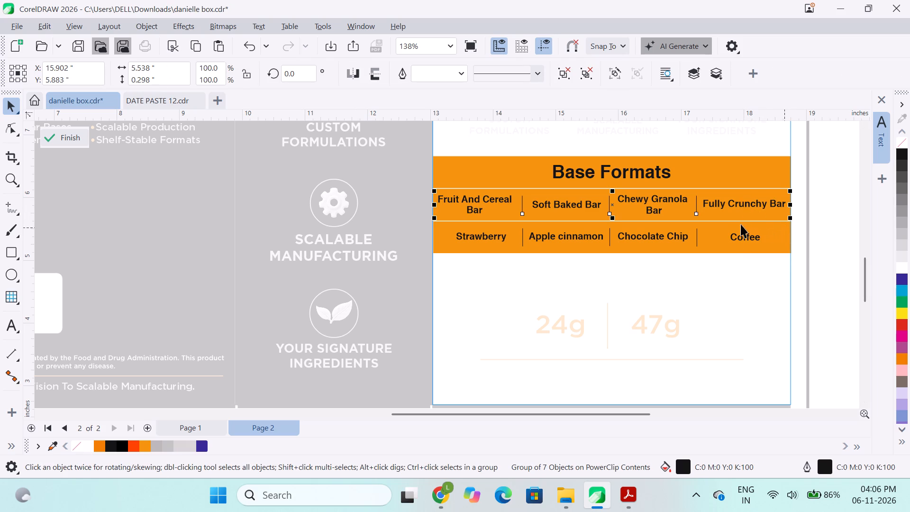
key(ctrl+u)
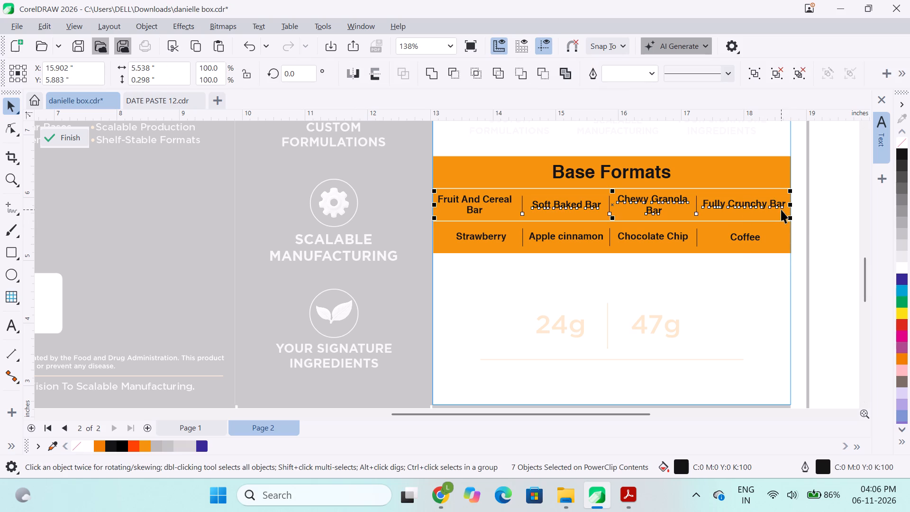
key(ctrl+u)
click(819, 200)
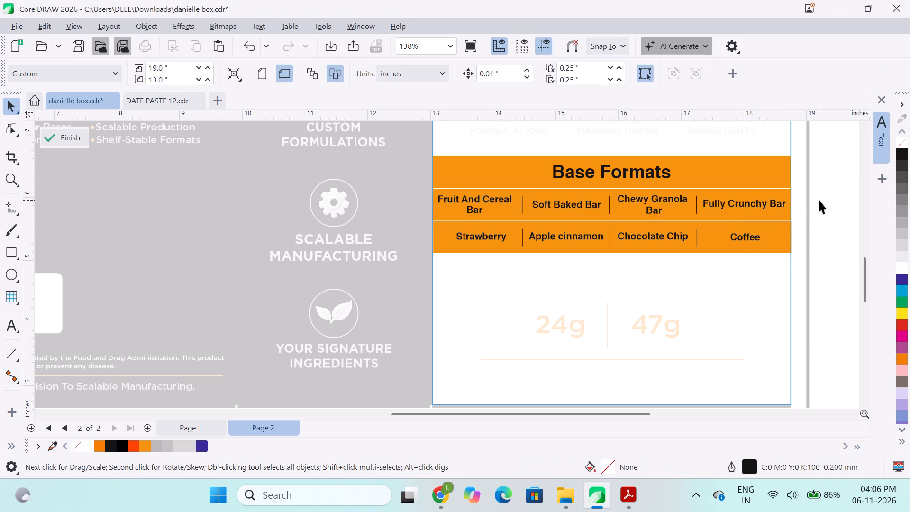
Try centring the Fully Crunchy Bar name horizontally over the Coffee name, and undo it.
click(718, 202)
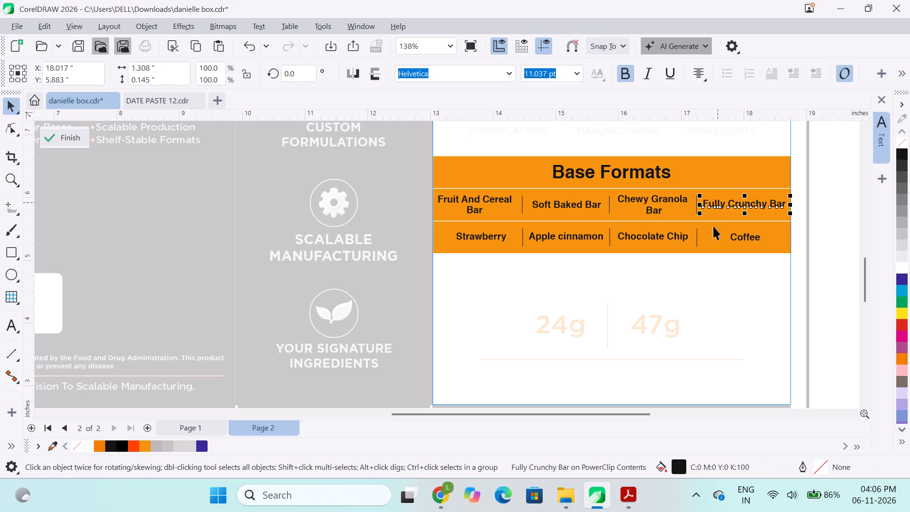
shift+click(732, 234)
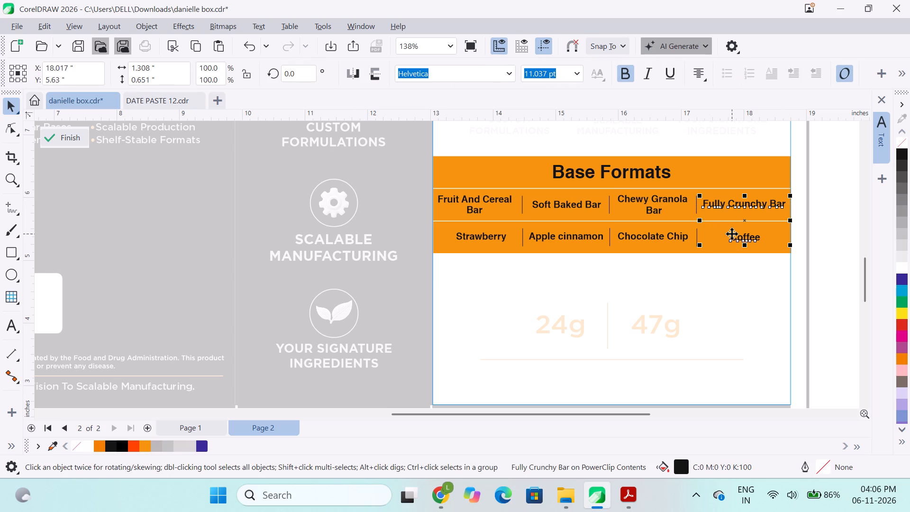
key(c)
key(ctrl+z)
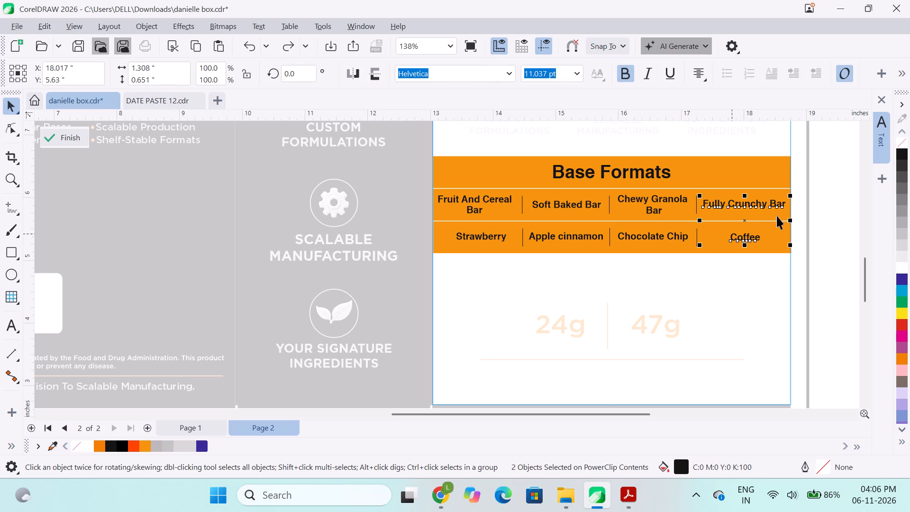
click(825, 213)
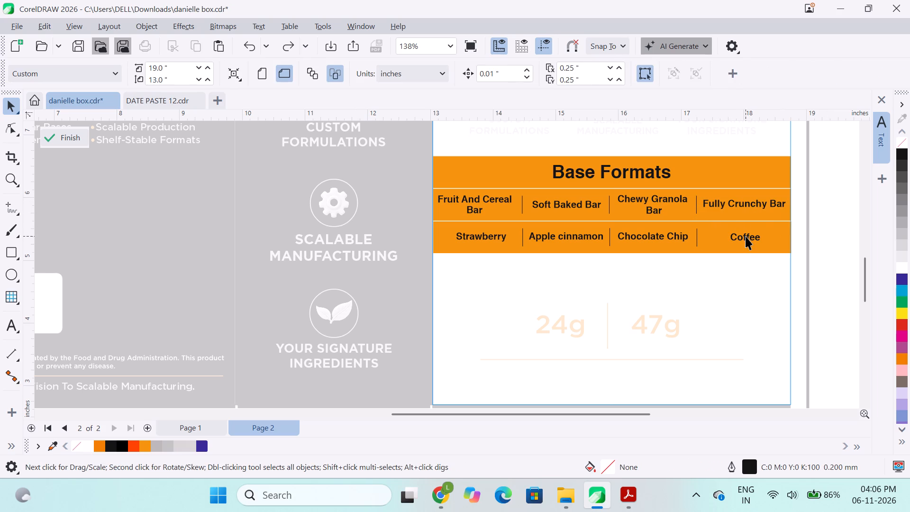
Centre the Coffee name horizontally under the Fully Crunchy Bar name.
click(746, 236)
shift+click(749, 204)
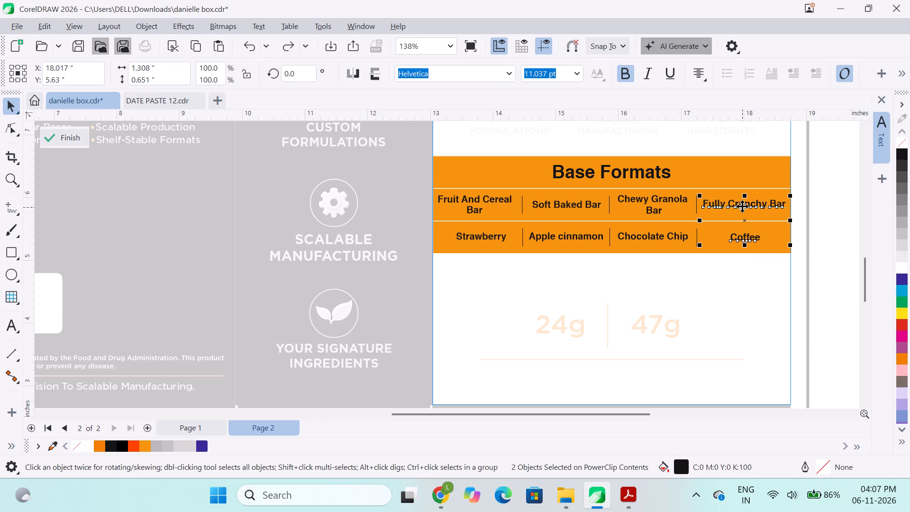
key(c)
click(821, 209)
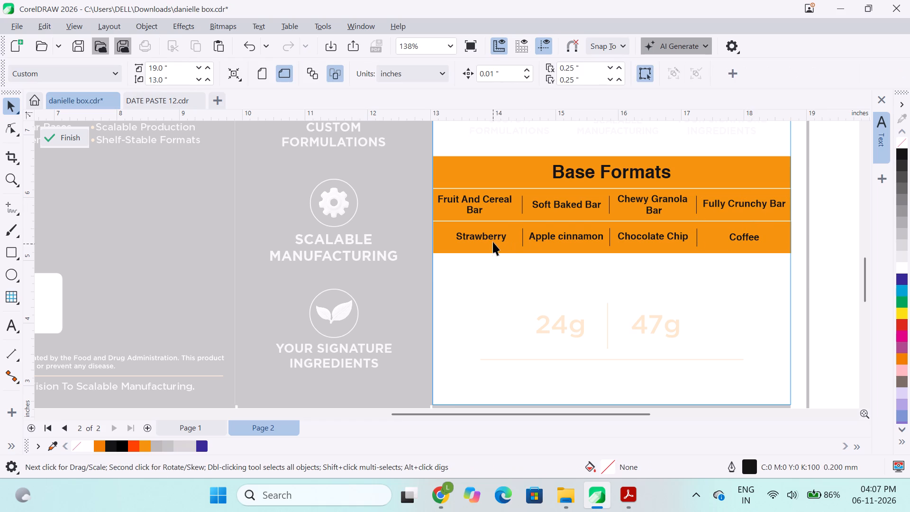
Centre the Strawberry name horizontally under the Fruit And Cereal Bar name.
click(491, 239)
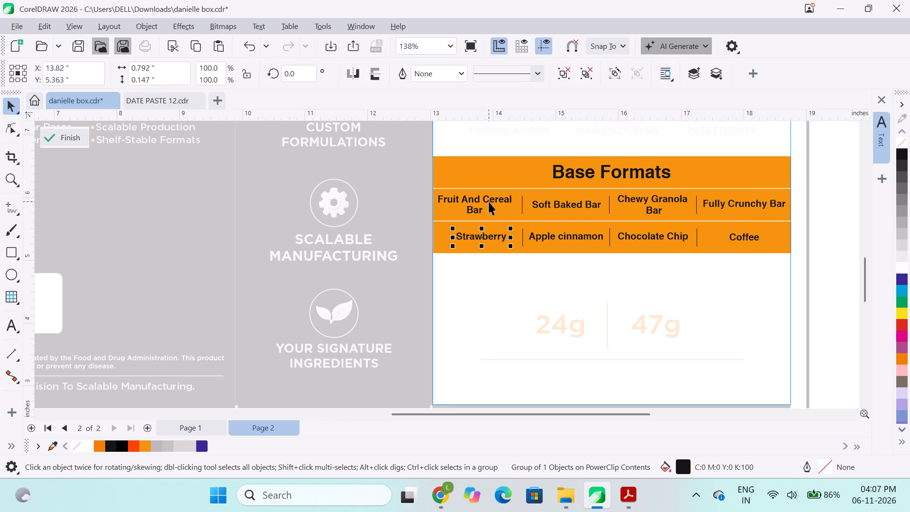
shift+click(489, 201)
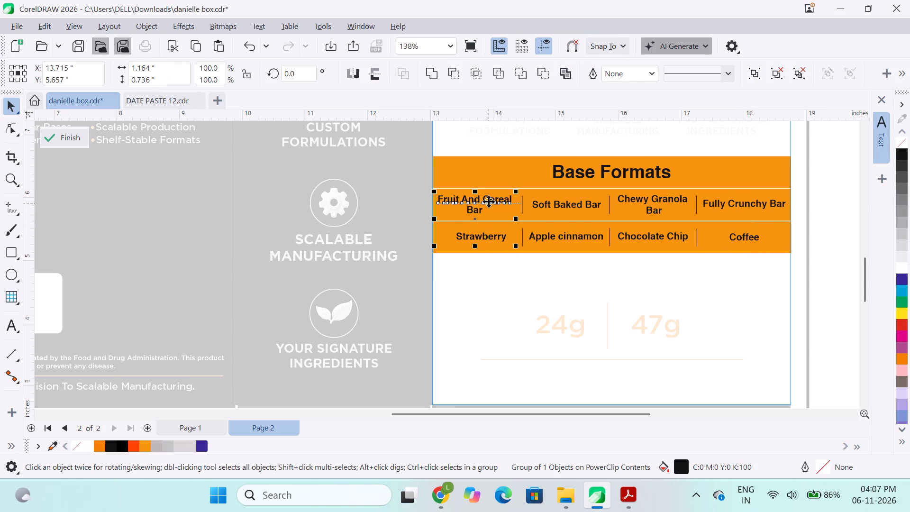
key(c)
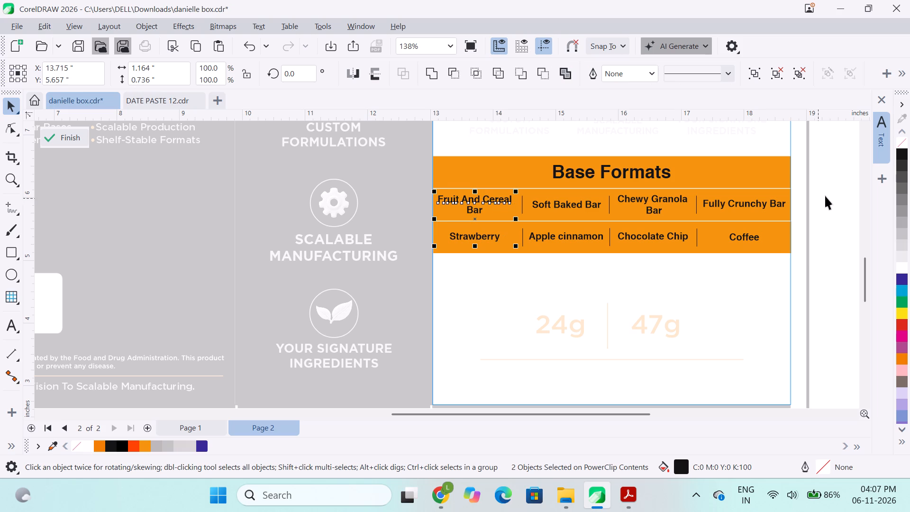
click(825, 196)
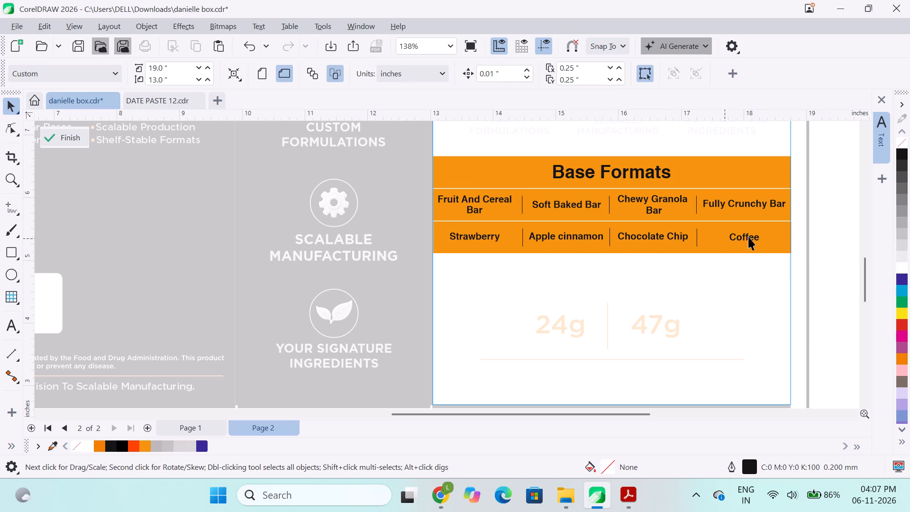
click(840, 205)
Check the column alignment of the two Base Formats rows against a vertical guideline at each divider.
drag(833, 225, 462, 246)
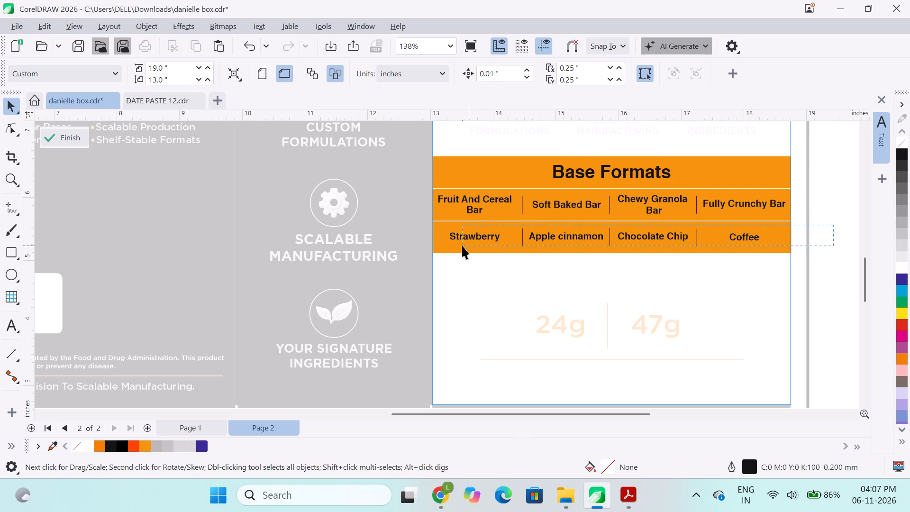
drag(462, 246, 442, 245)
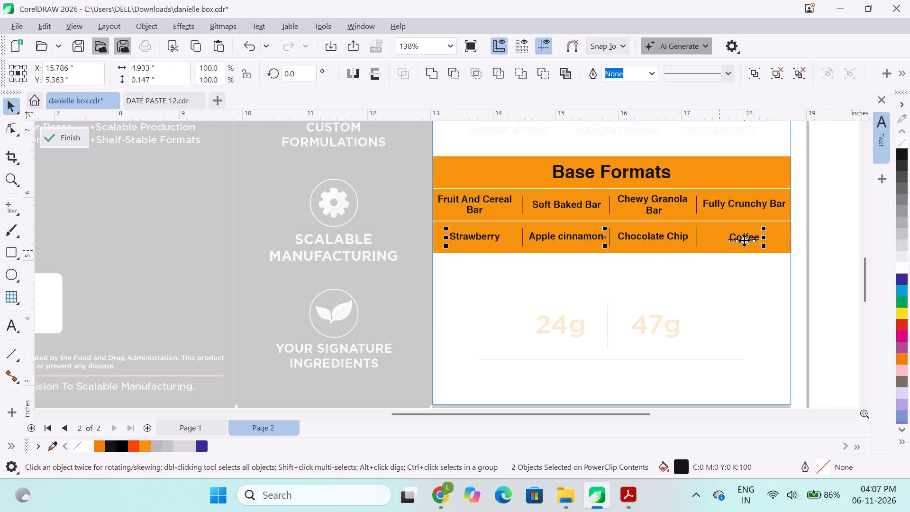
click(828, 222)
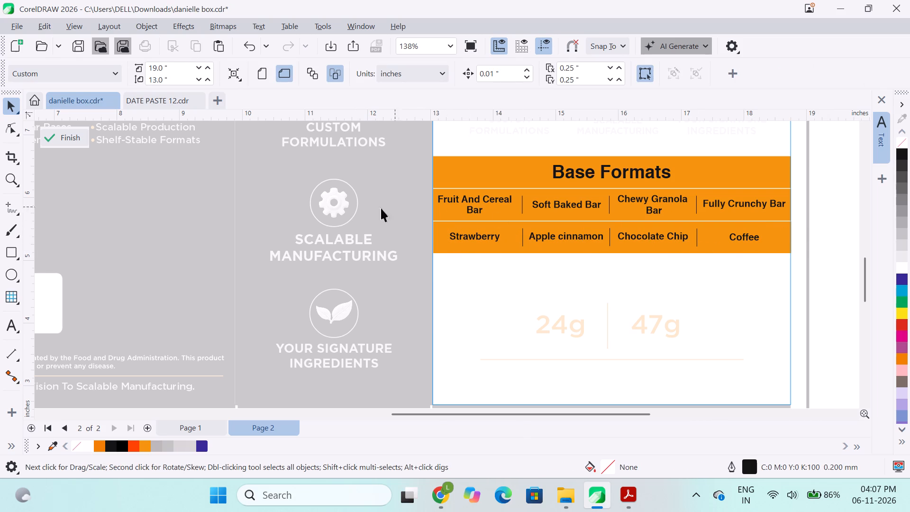
drag(26, 201, 523, 260)
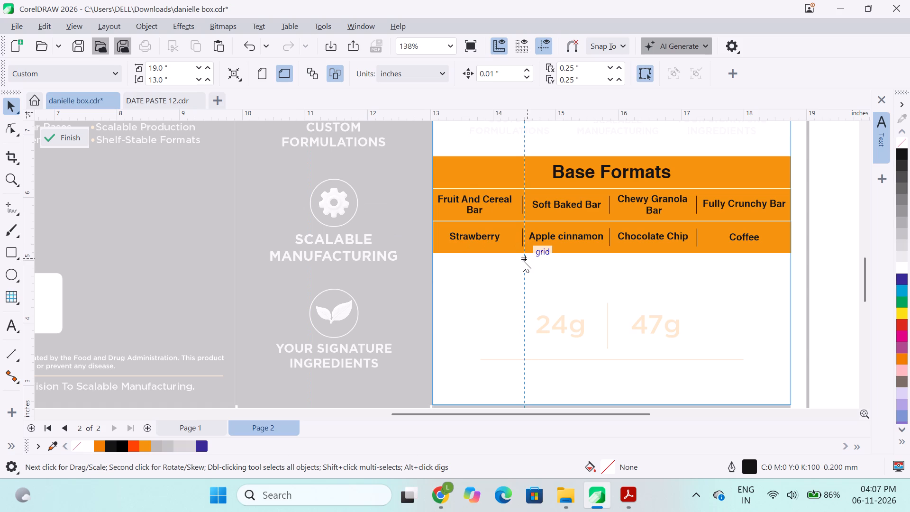
drag(523, 260, 521, 261)
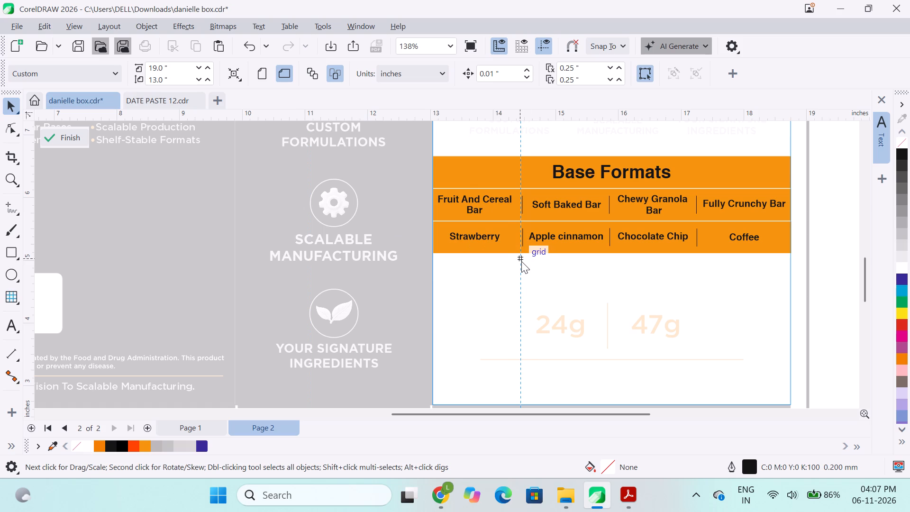
drag(521, 261, 609, 261)
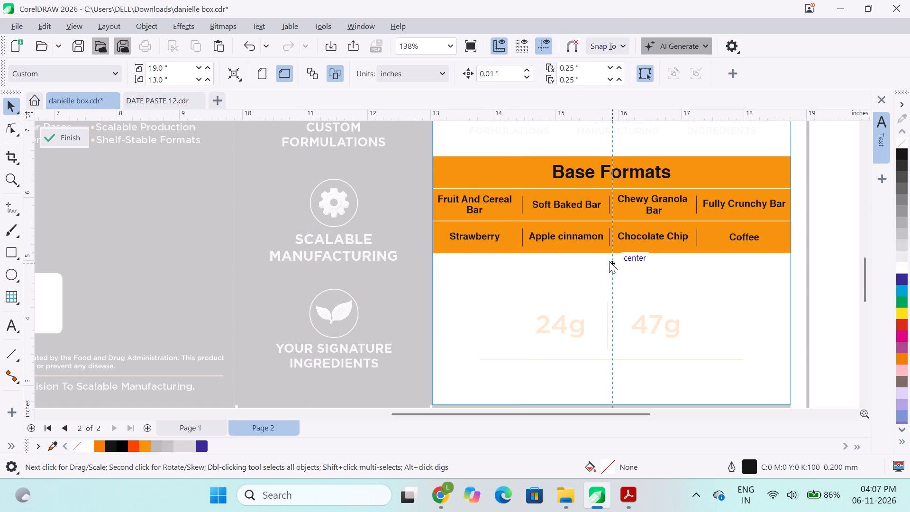
drag(609, 261, 607, 263)
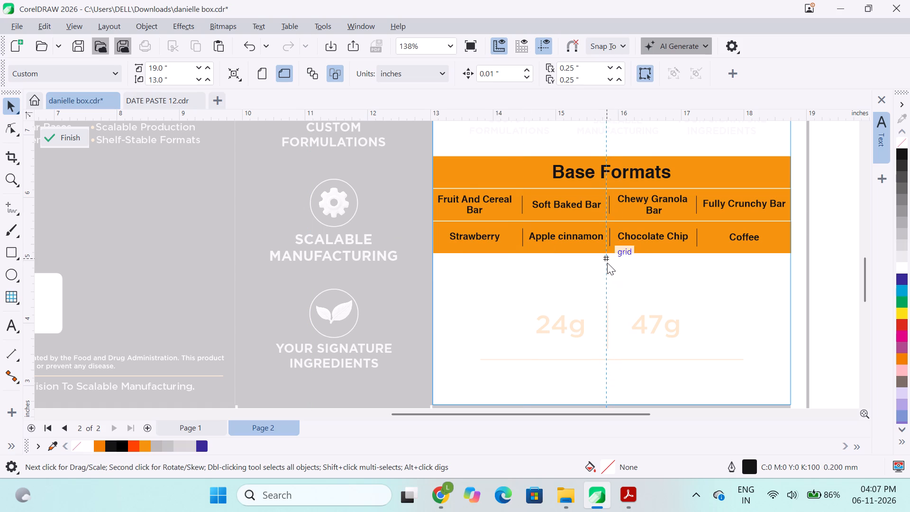
drag(607, 263, 701, 263)
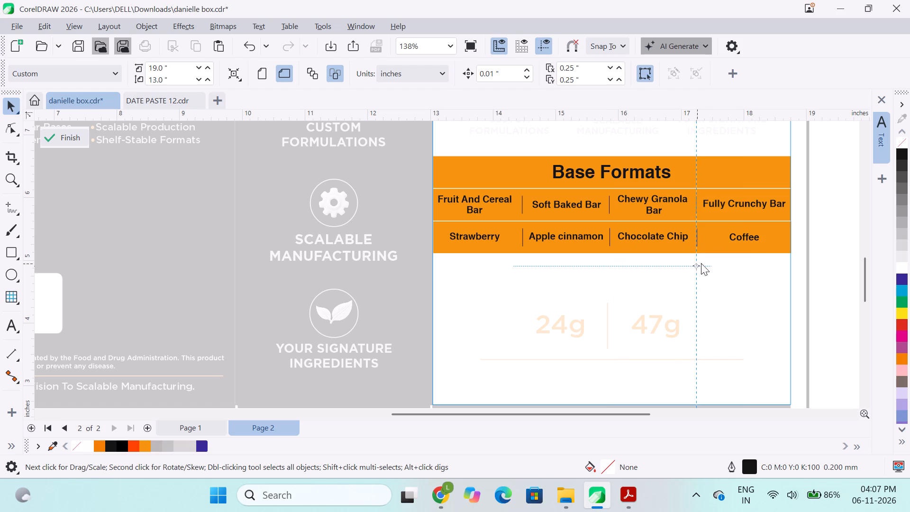
drag(701, 263, 746, 262)
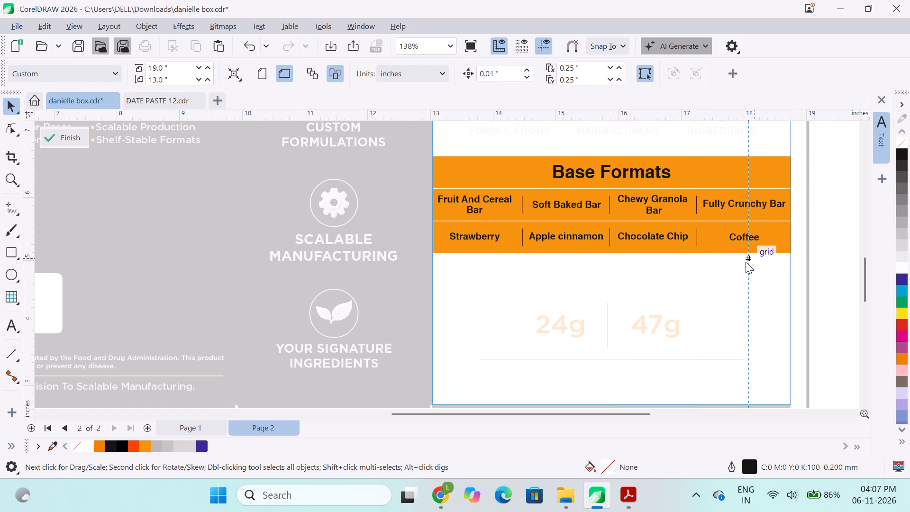
drag(746, 262, 808, 254)
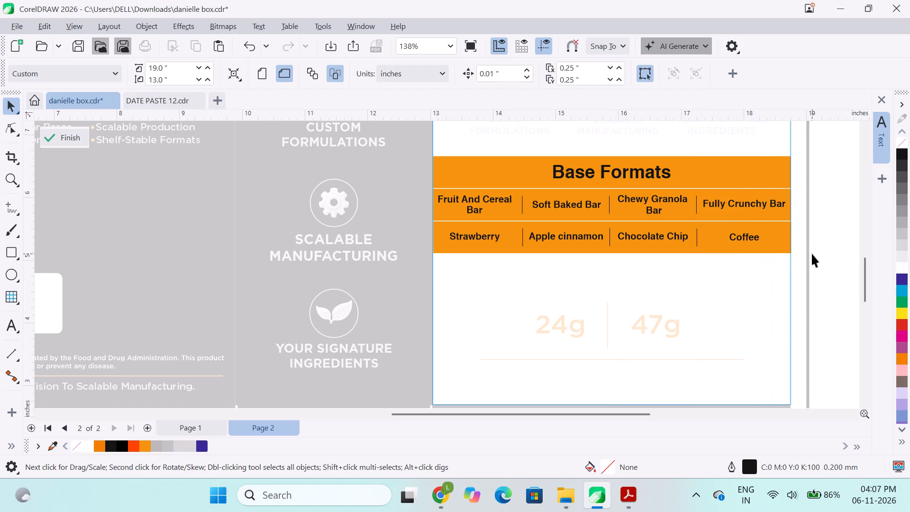
click(830, 246)
Finish editing the PowerClip contents of the Base Formats panel and save the danielle box drawing.
click(63, 138)
key(ctrl+s)
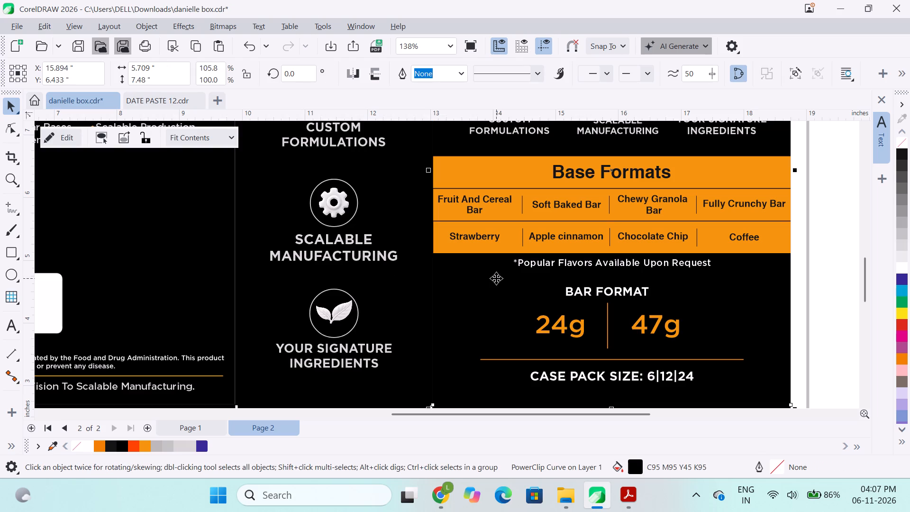
key(ctrl+s)
click(825, 244)
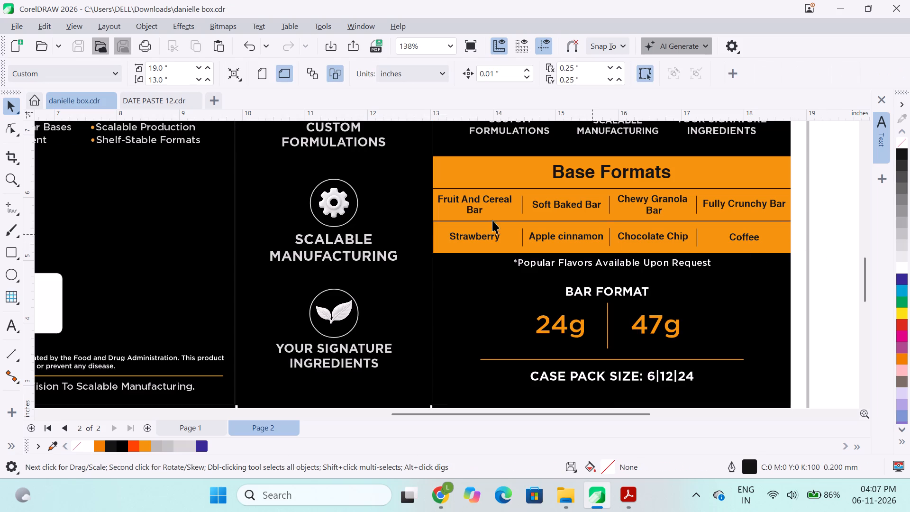
Switch to File Explorer and open the DATE PASTE 12 PDF from the DATE PASTE folder in Acrobat.
click(596, 499)
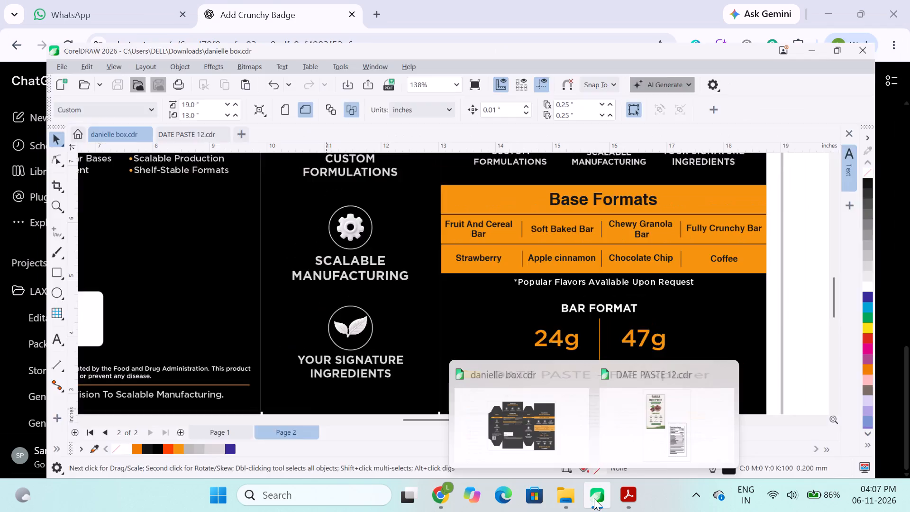
click(628, 497)
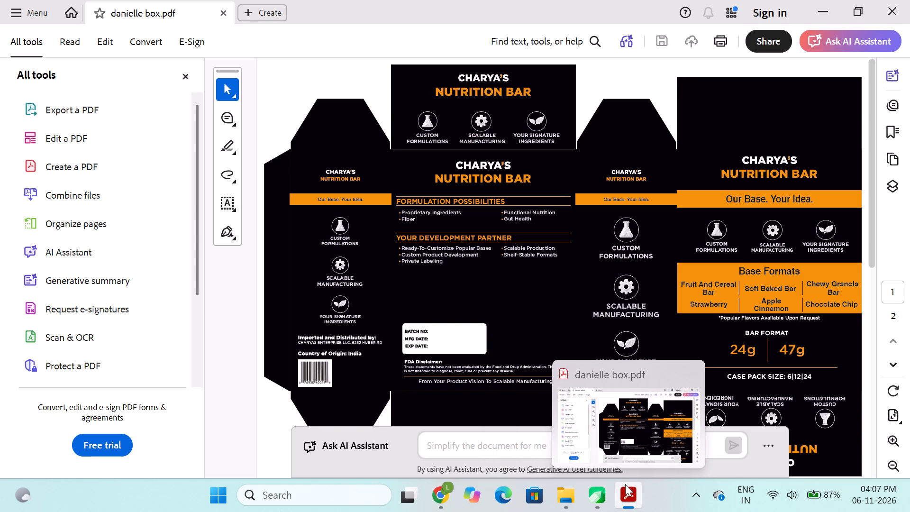
click(573, 496)
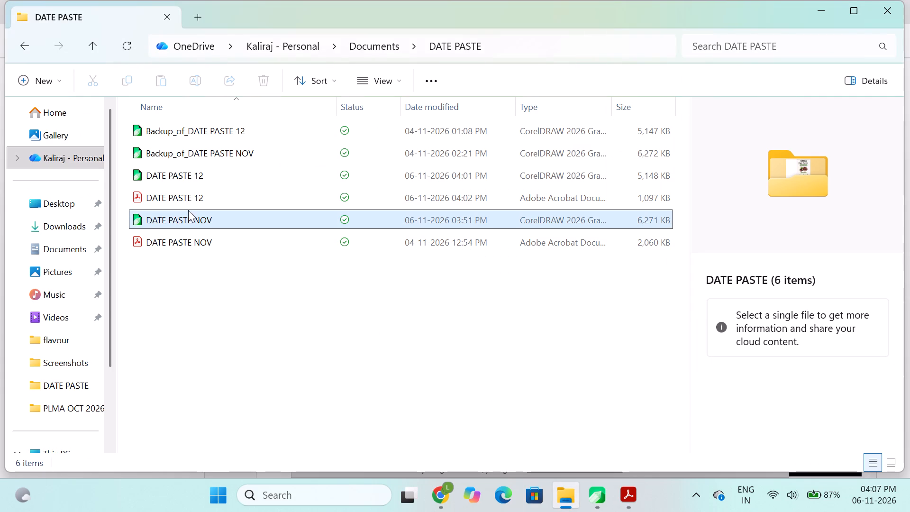
double_click(205, 204)
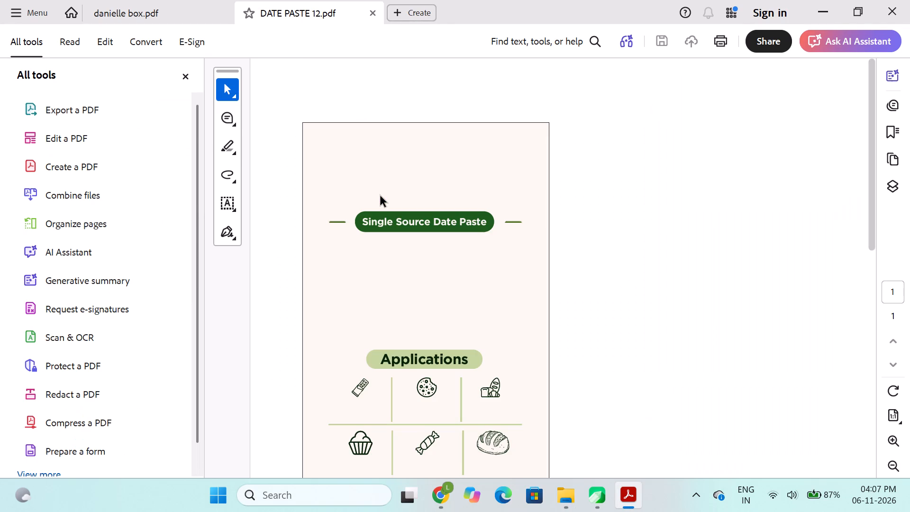
scroll(562, 233, down, 4)
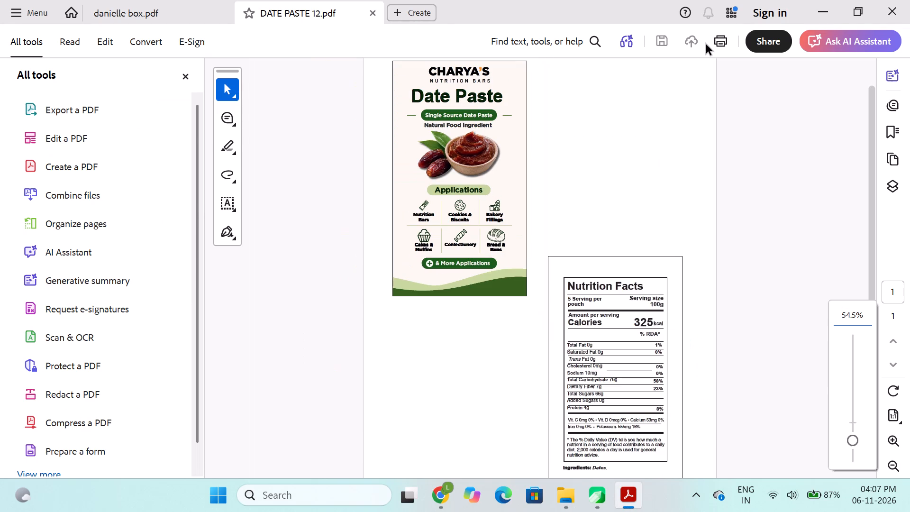
Start a print of the Date Paste label and choose the Canon G3080 SL KRKBO9645 | 3 printer.
click(719, 43)
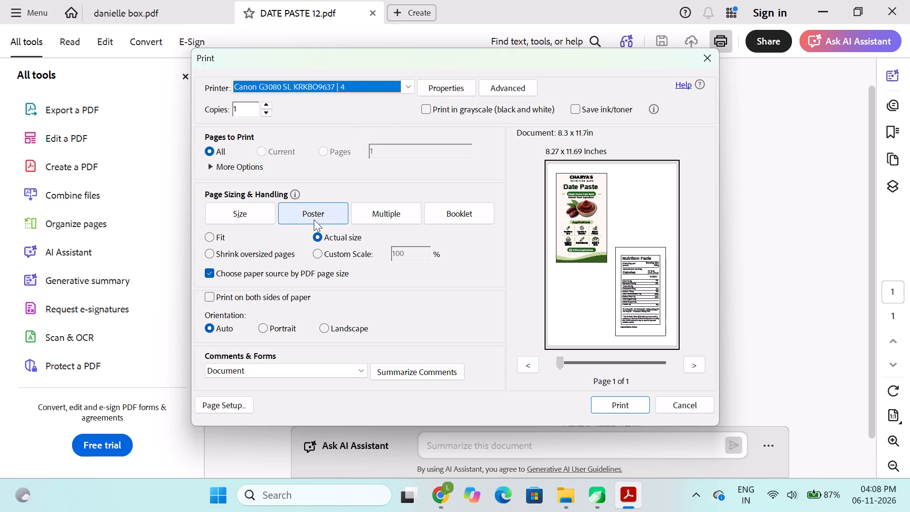
click(407, 89)
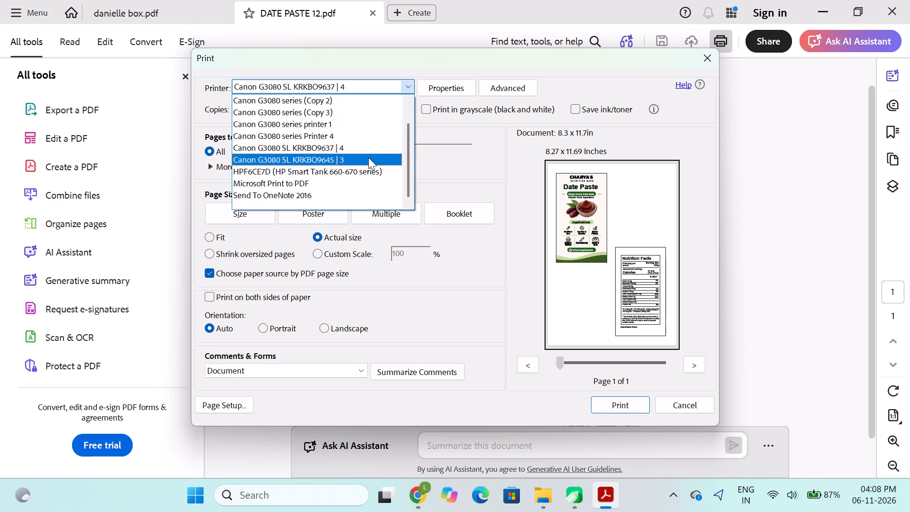
click(368, 157)
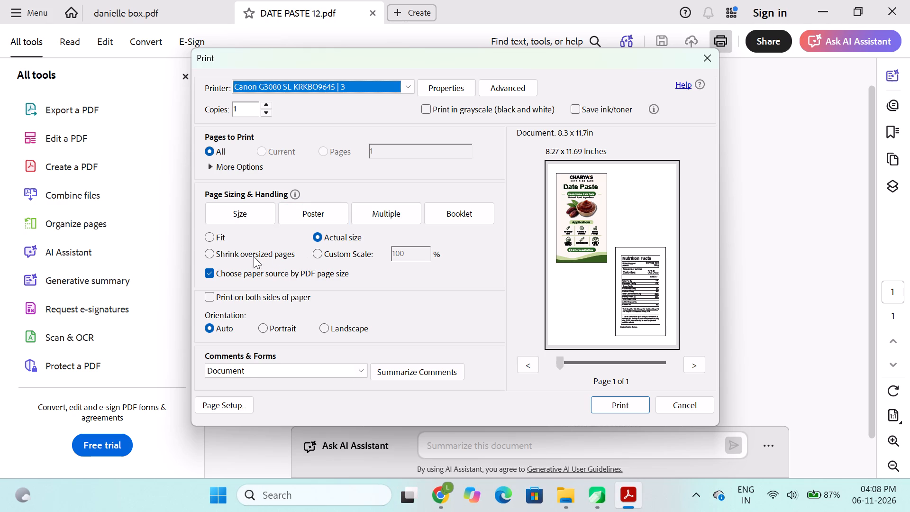
Set the printer's media type to Photo Paper Plus Glossy II and quality to High, and print the label.
click(437, 88)
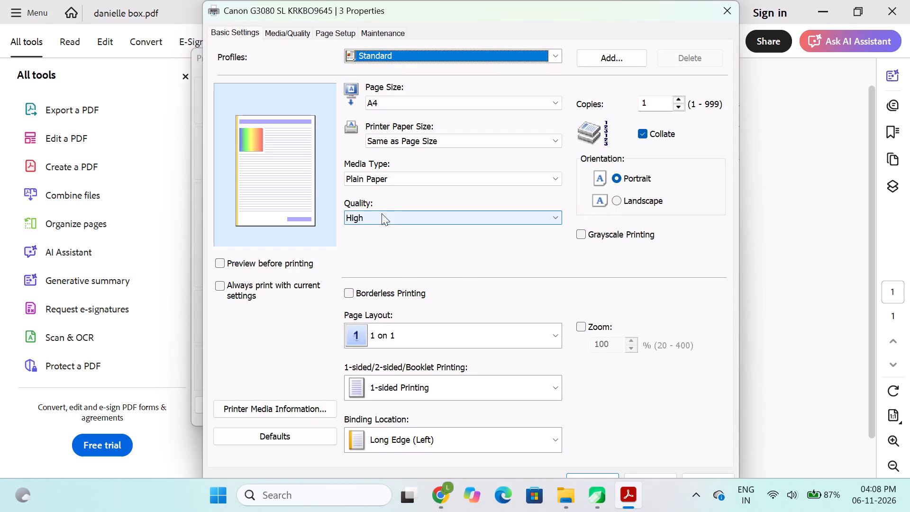
click(397, 175)
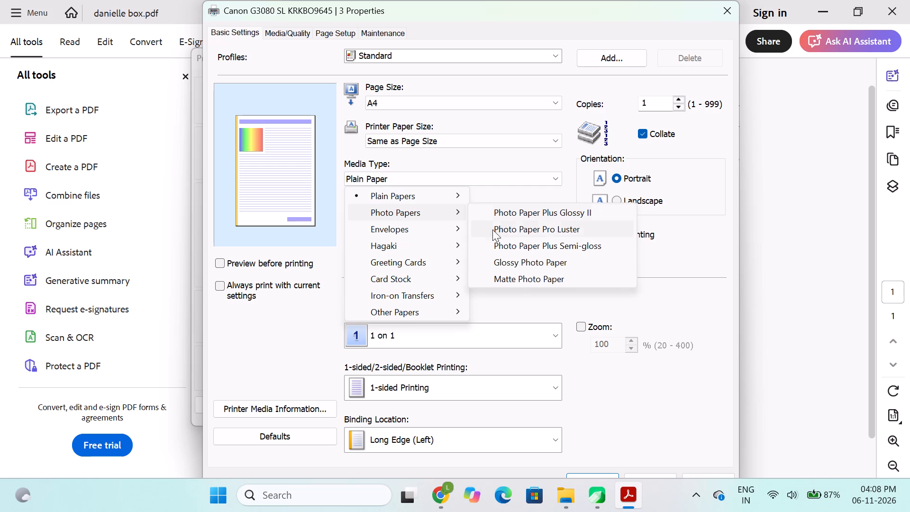
click(519, 212)
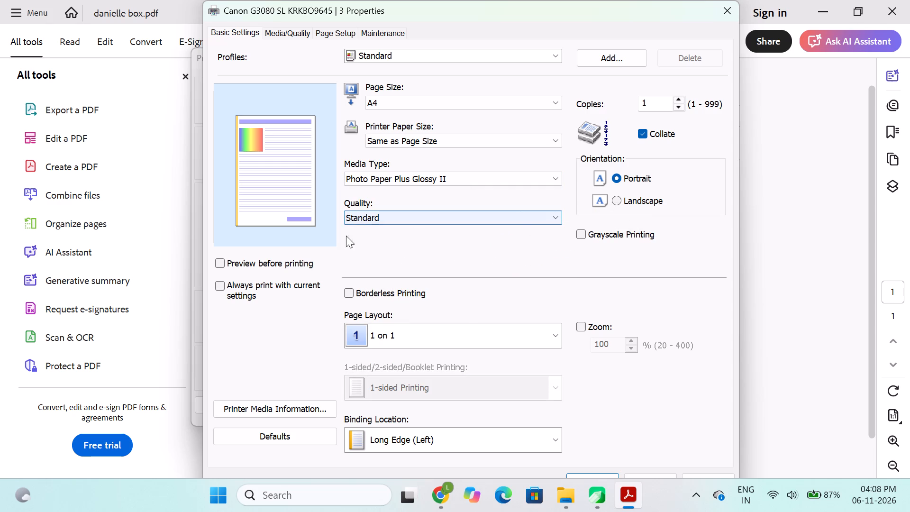
click(373, 217)
click(373, 235)
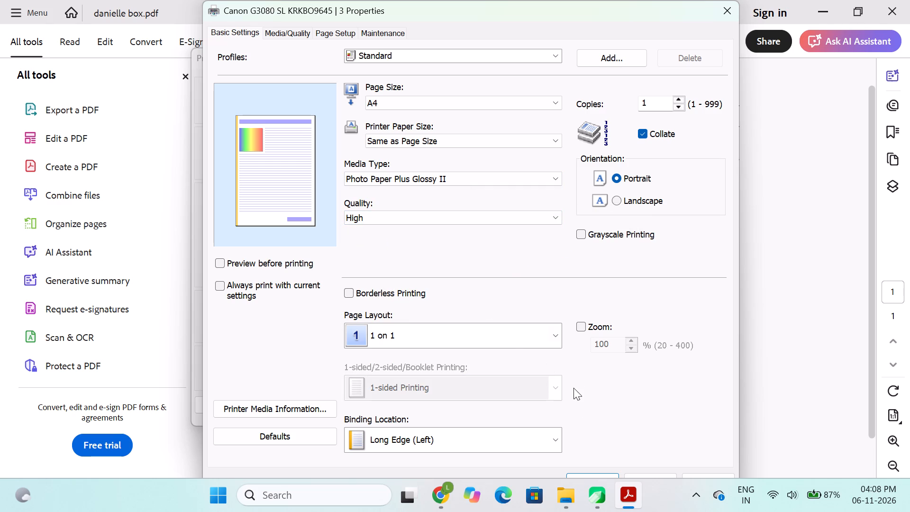
click(588, 474)
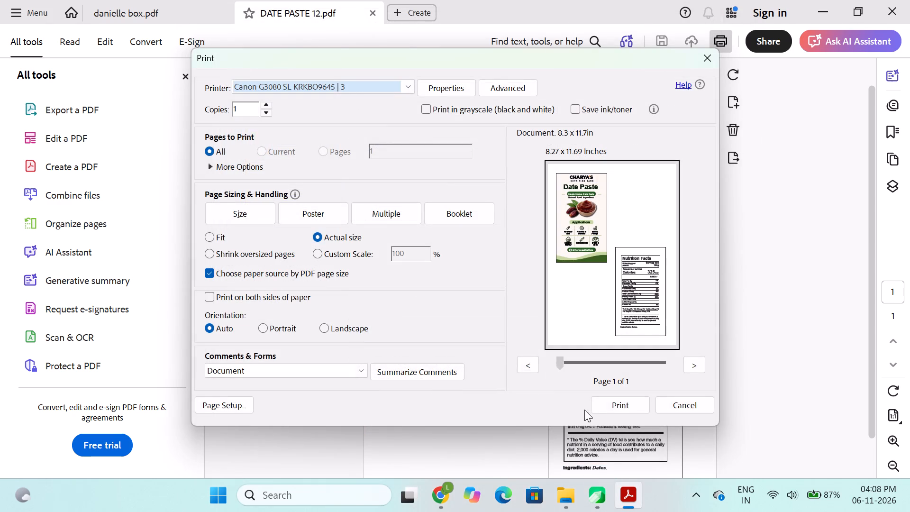
click(612, 399)
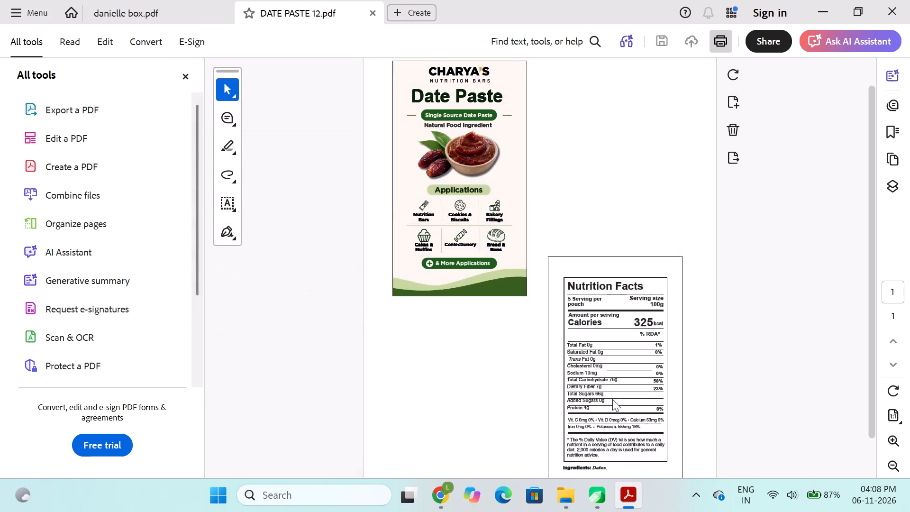
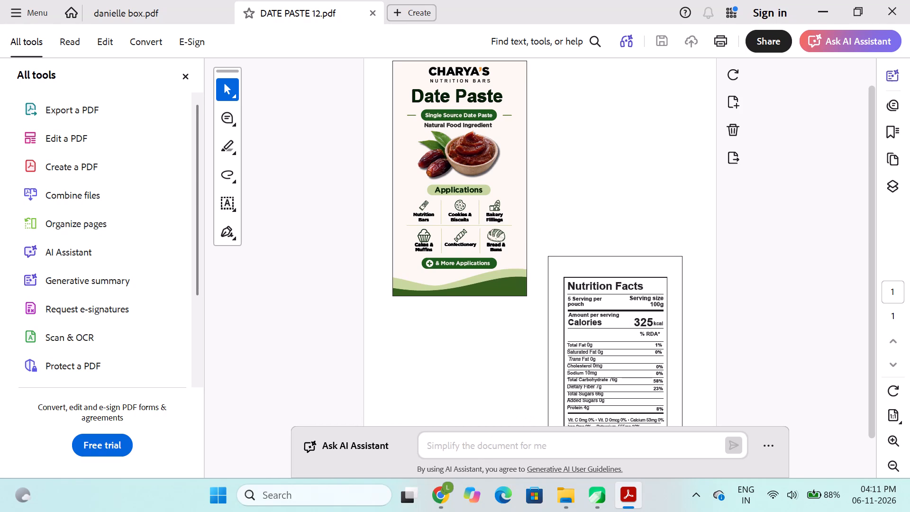
Print the Date Paste label again at actual size, keeping the Photo Paper Plus Glossy II media type and High quality in the printer properties.
click(721, 35)
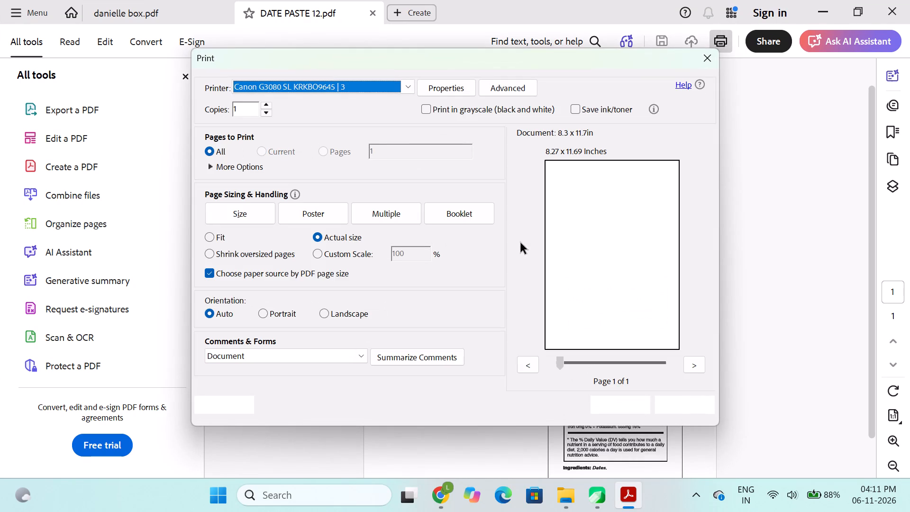
click(431, 94)
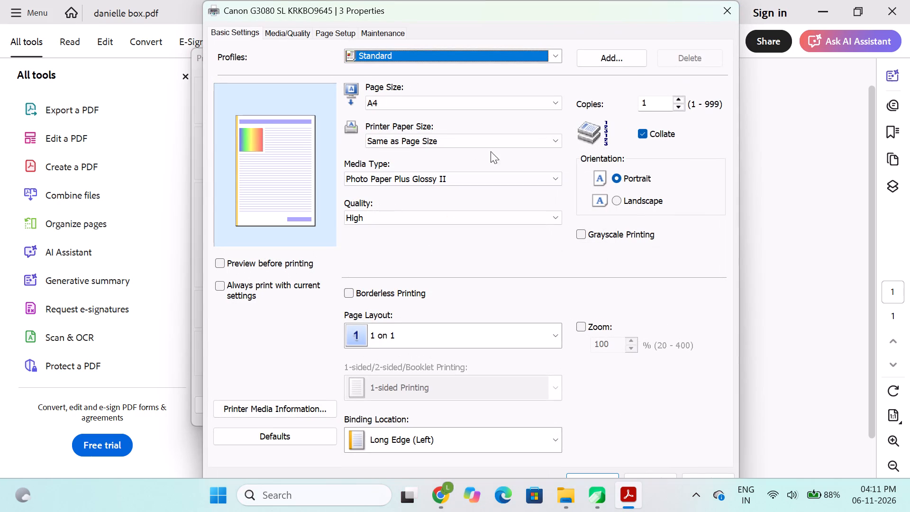
click(599, 475)
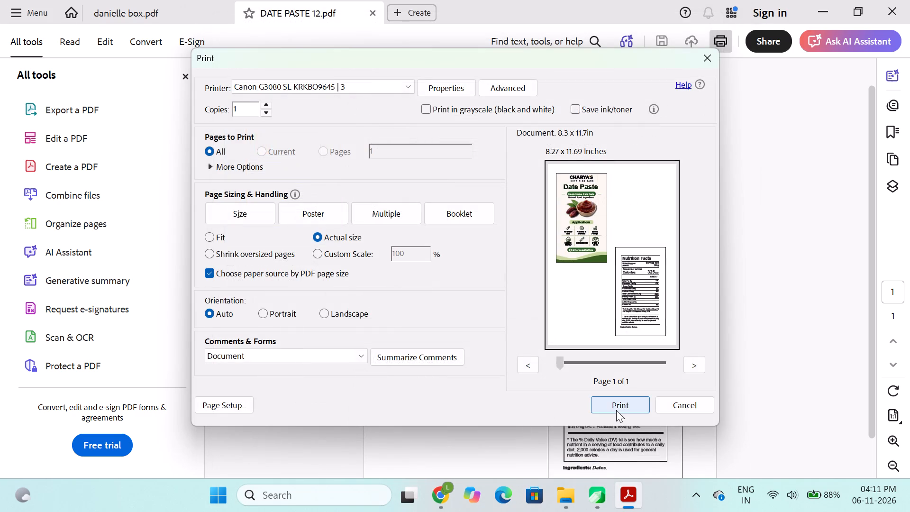
click(616, 410)
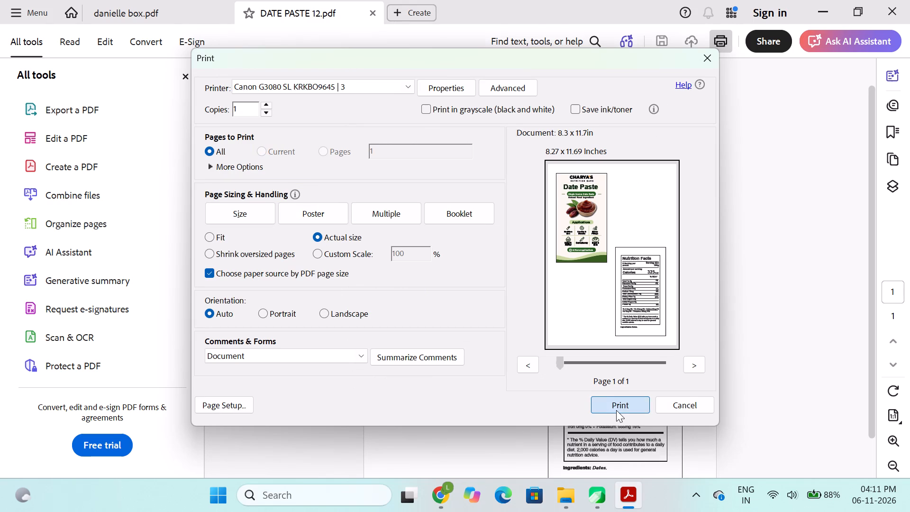